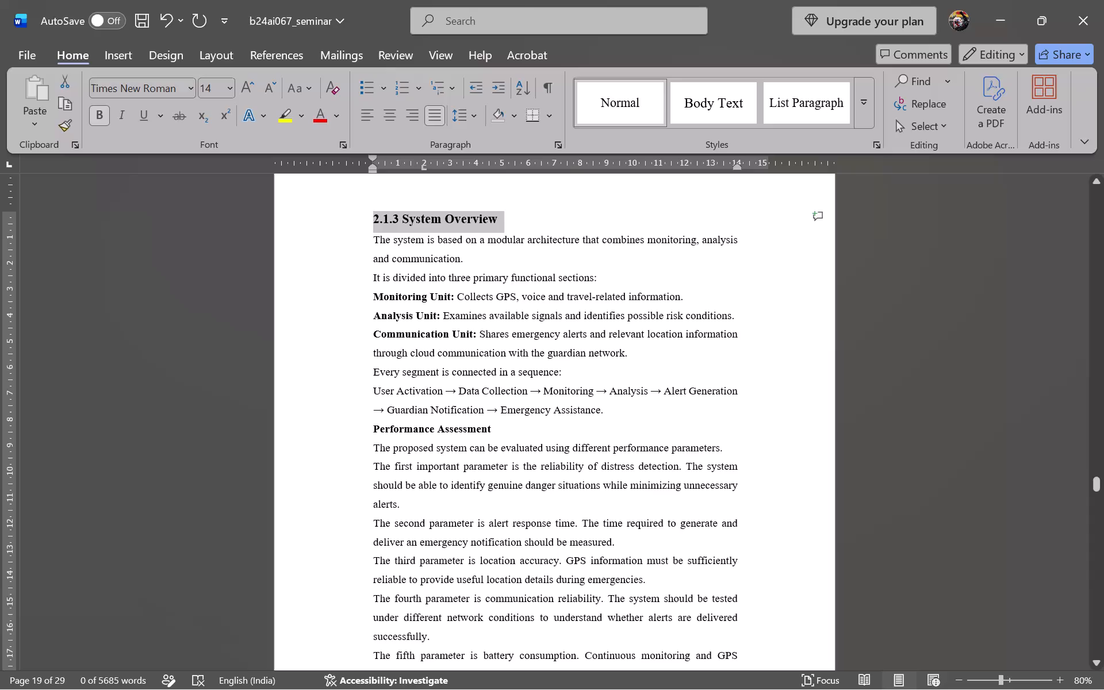
# Add space after the 2.1.3 System Overview heading paragraph.
pyautogui.click(516, 206)
pyautogui.click(470, 106)
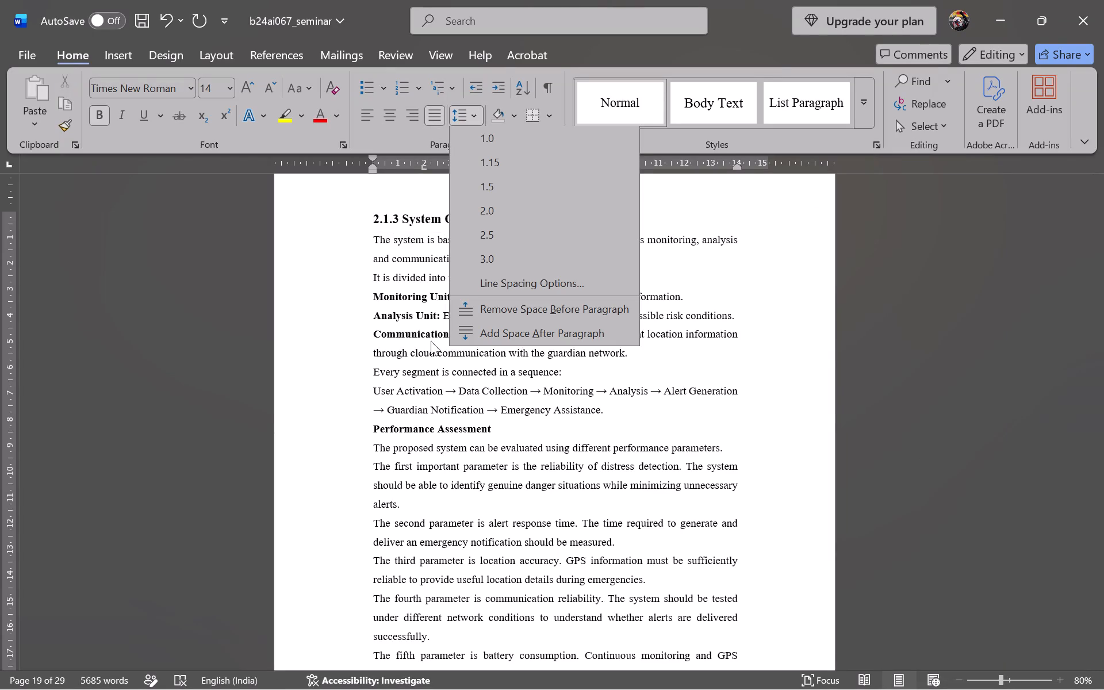
pyautogui.click(555, 343)
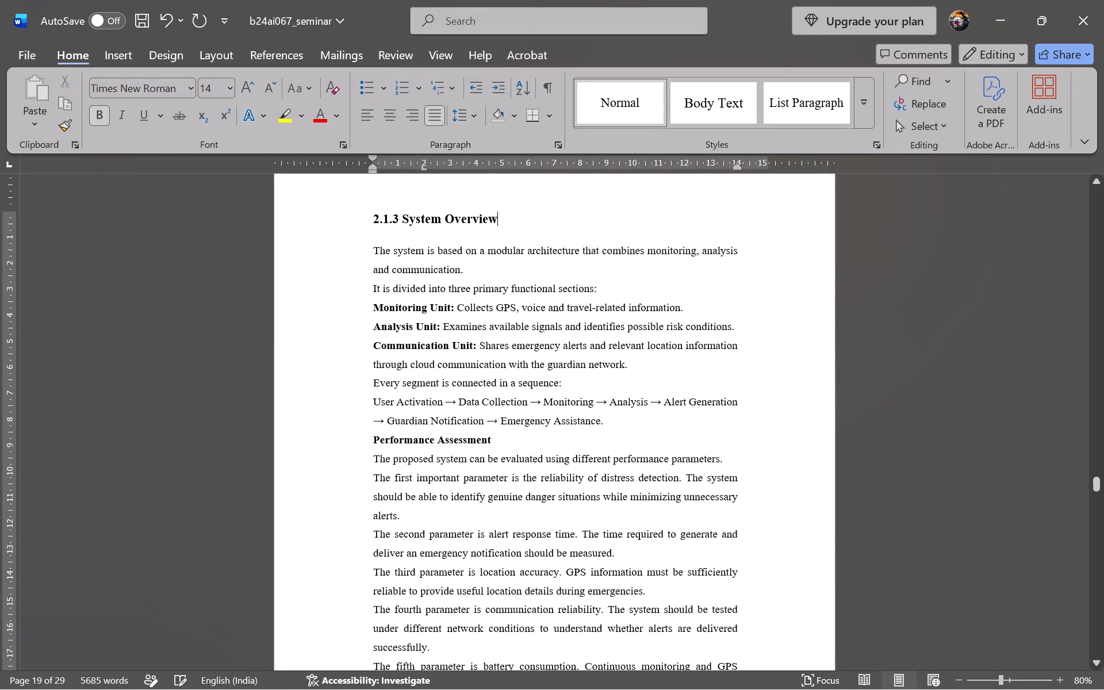
# Turn the Monitoring Unit, Analysis Unit and Communication Unit paragraphs into a bulleted list.
pyautogui.click(375, 310)
pyautogui.click(369, 94)
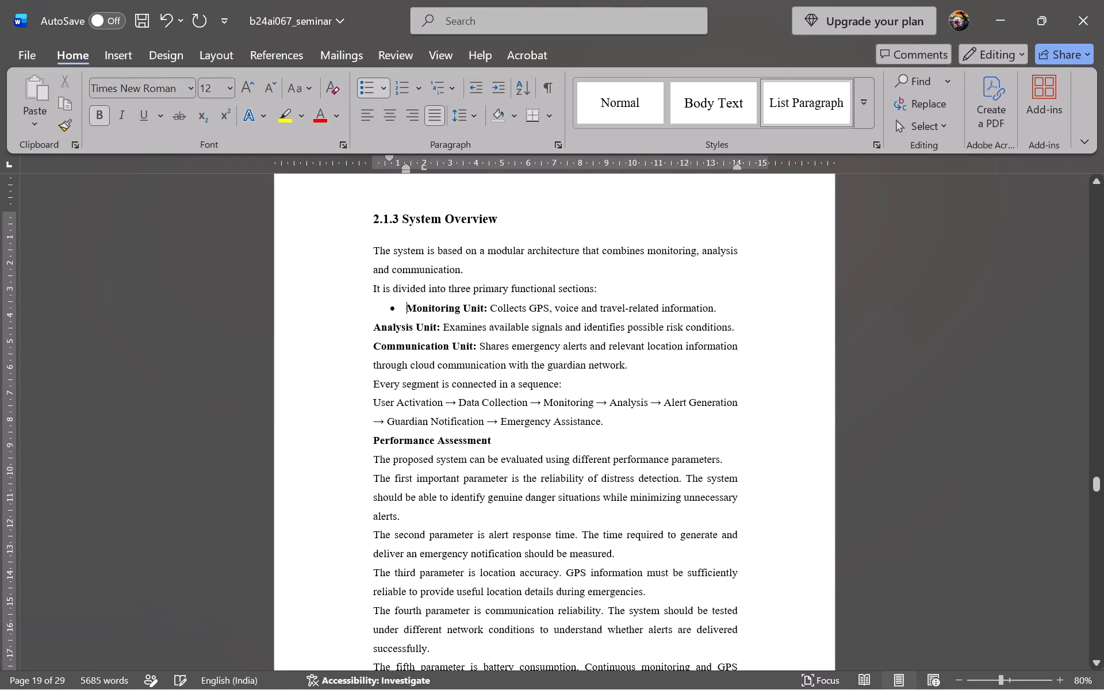
pyautogui.click(375, 329)
pyautogui.press('BackSpace')
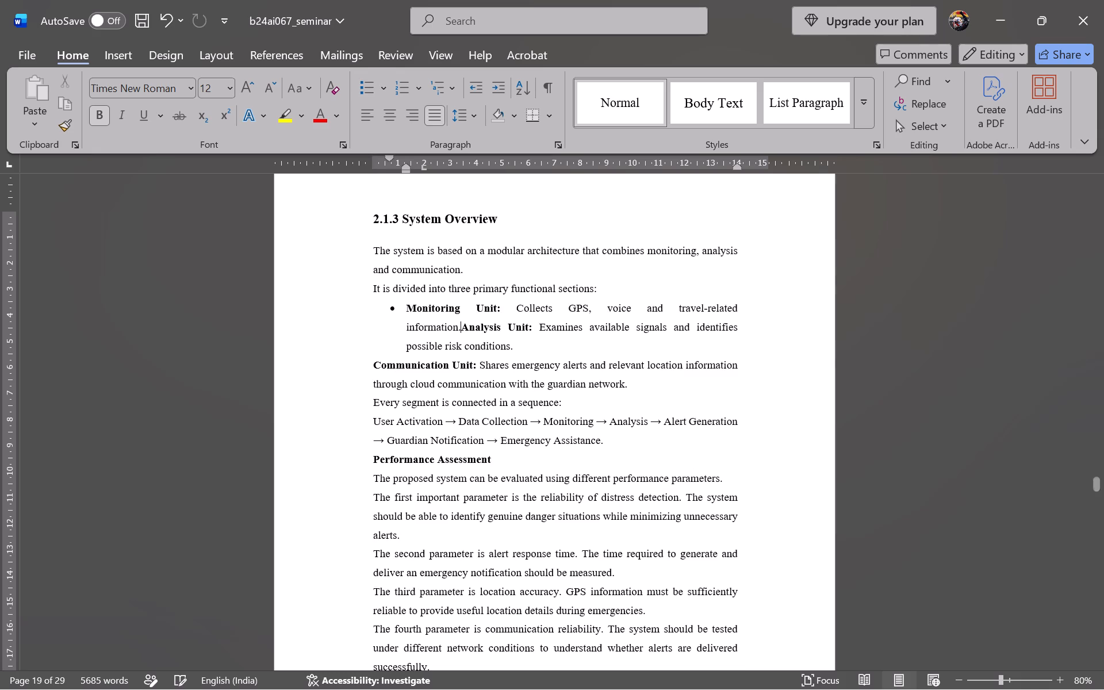
pyautogui.press('Return')
pyautogui.click(374, 373)
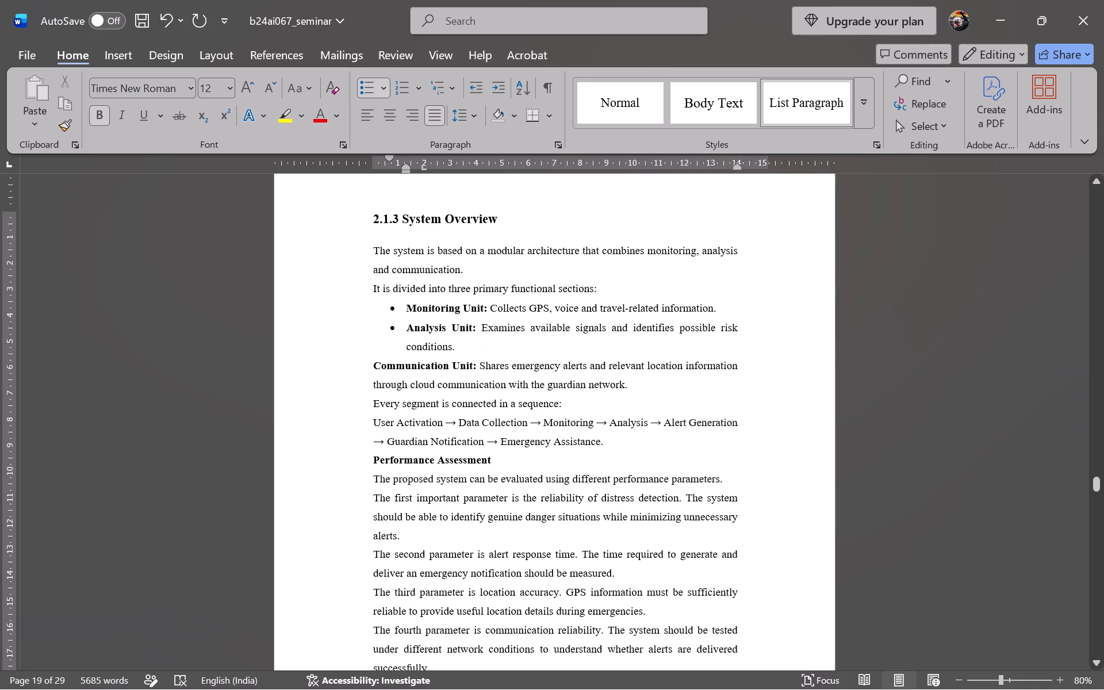
pyautogui.press('BackSpace')
pyautogui.press('Return')
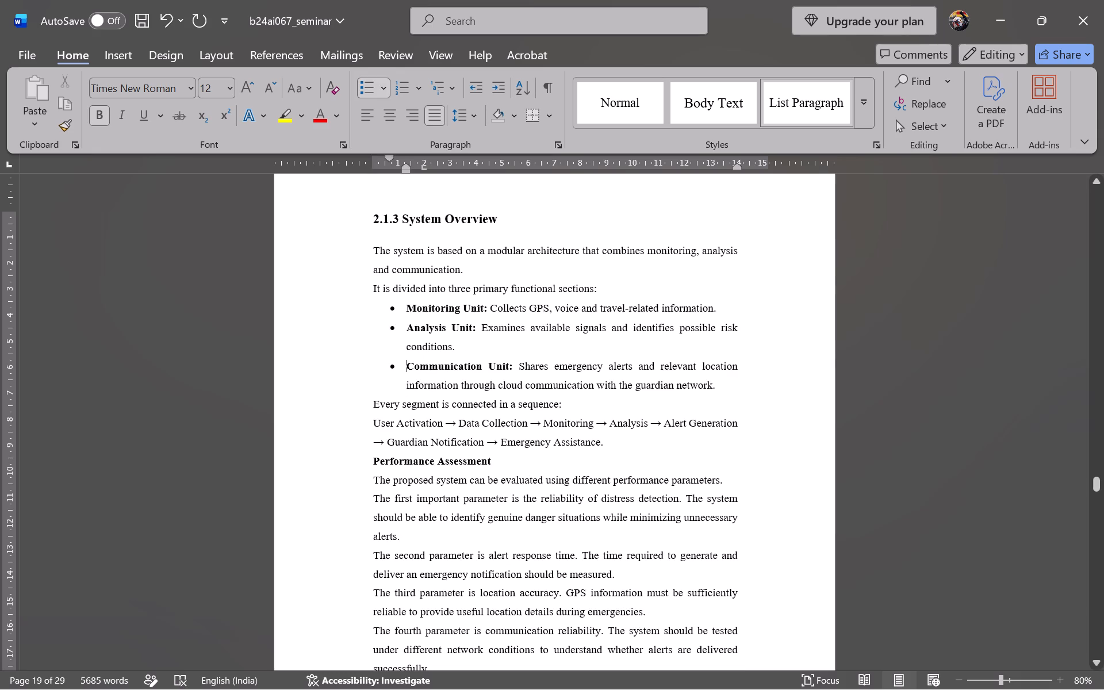
# Number the Performance Assessment heading 2.1.4.
pyautogui.click(373, 455)
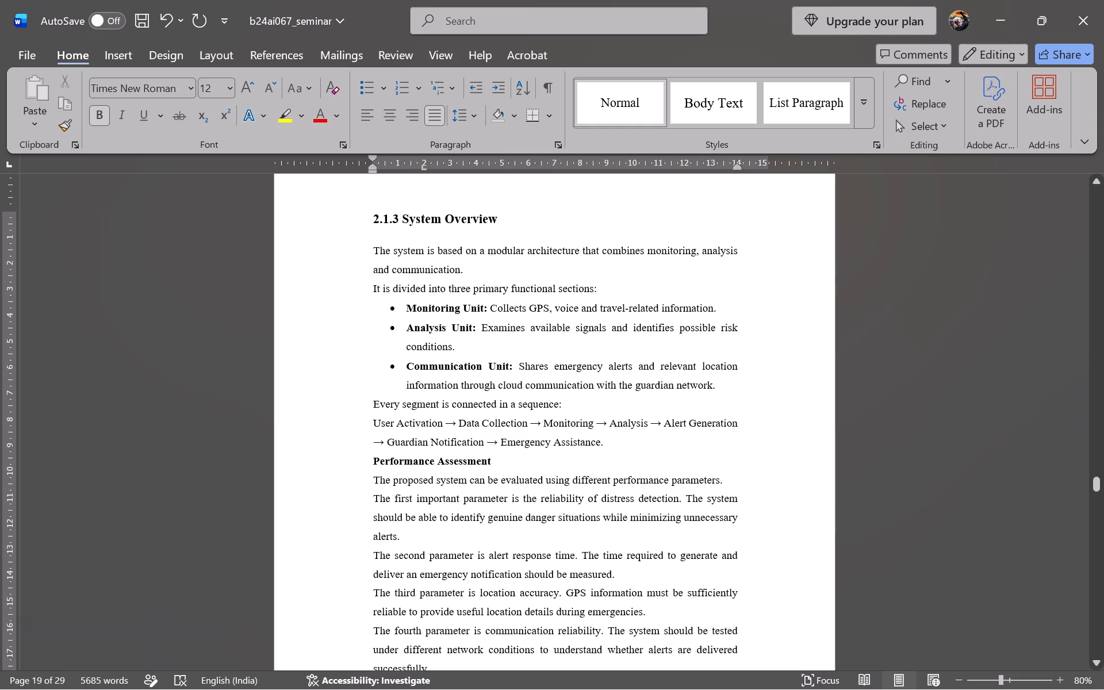
pyautogui.write('2.')
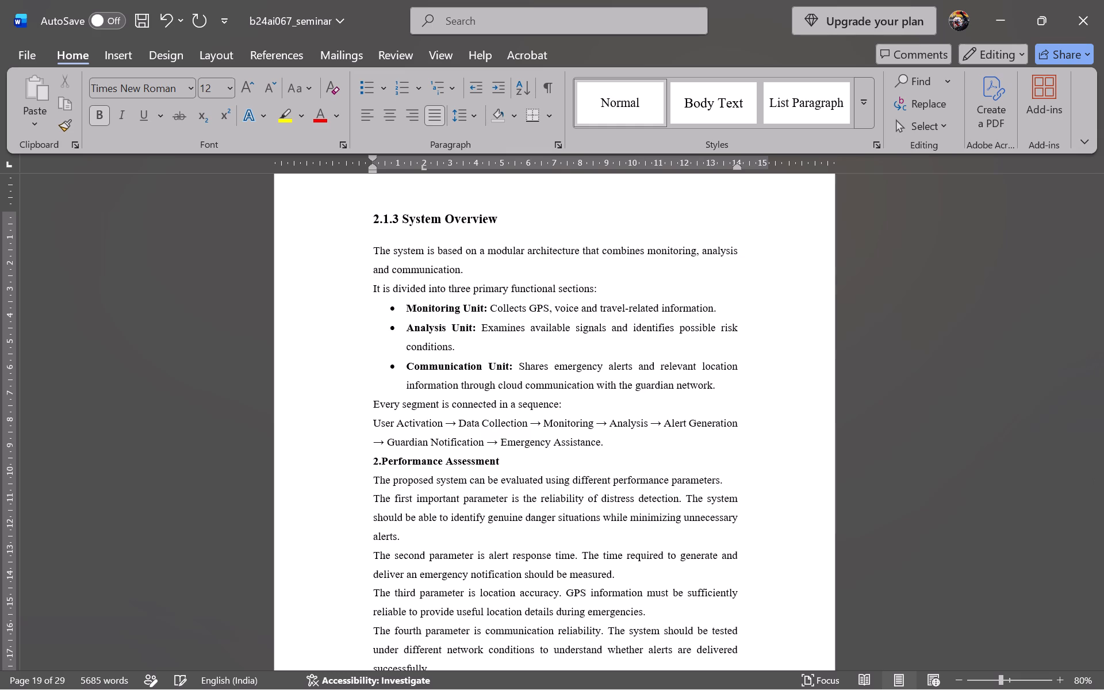
pyautogui.write('1.4')
pyautogui.press('space')
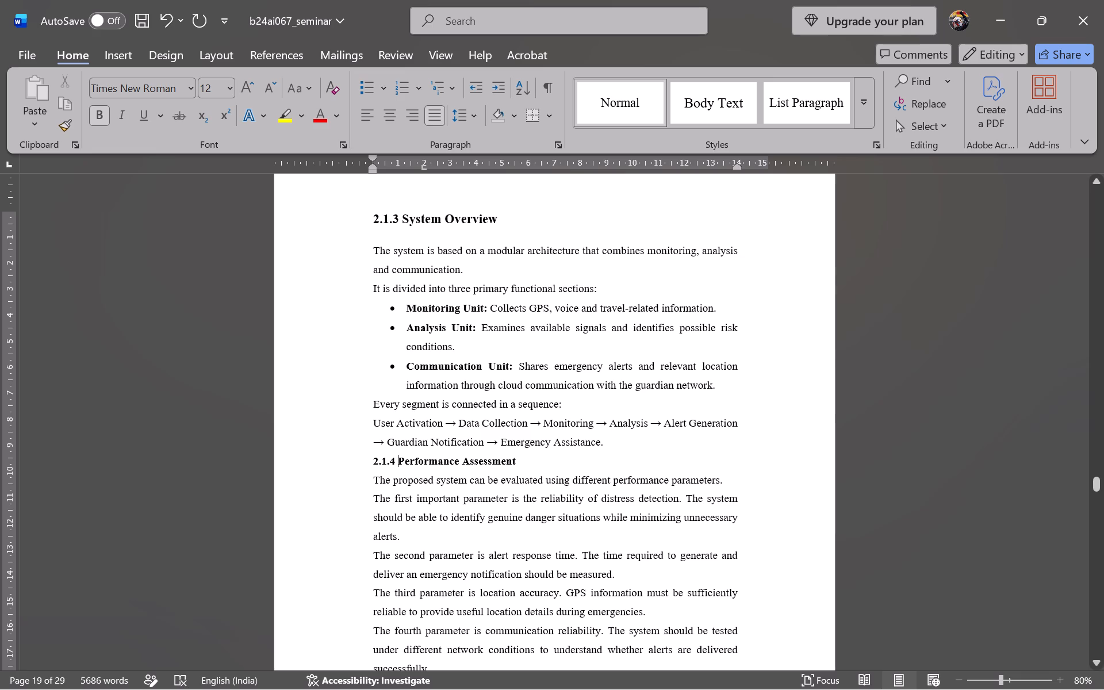
# Add space after the Performance Assessment heading and after the paragraph ending in "Emergency Assistance." above it.
pyautogui.moveTo(373, 465); pyautogui.dragTo(517, 462)
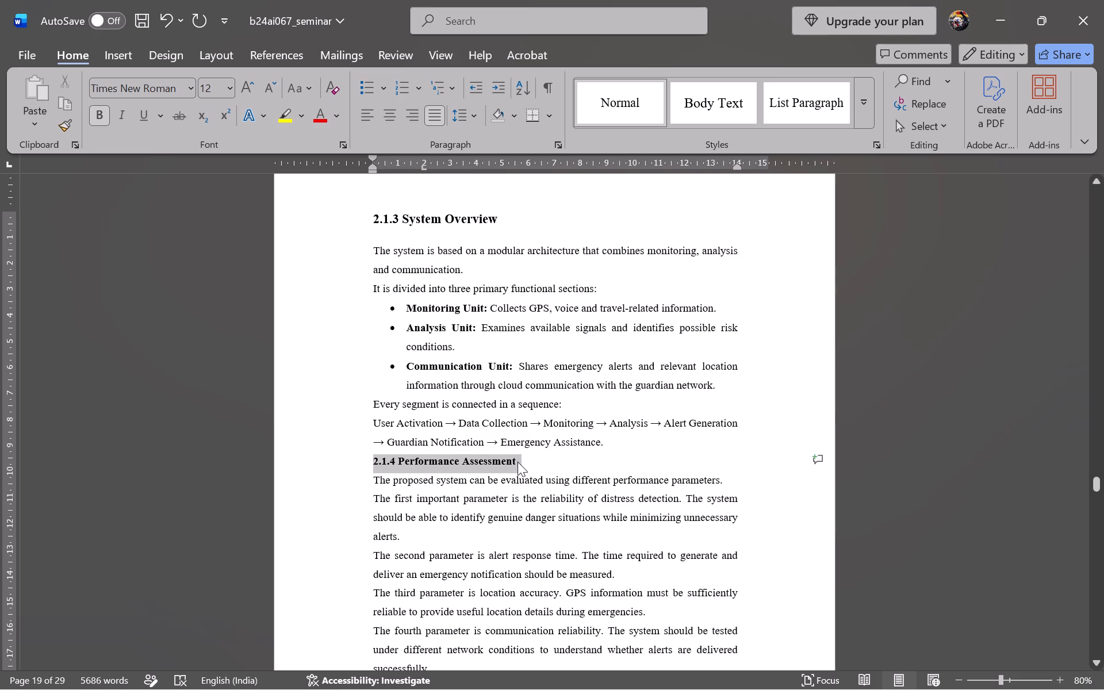
pyautogui.click(475, 118)
pyautogui.click(570, 340)
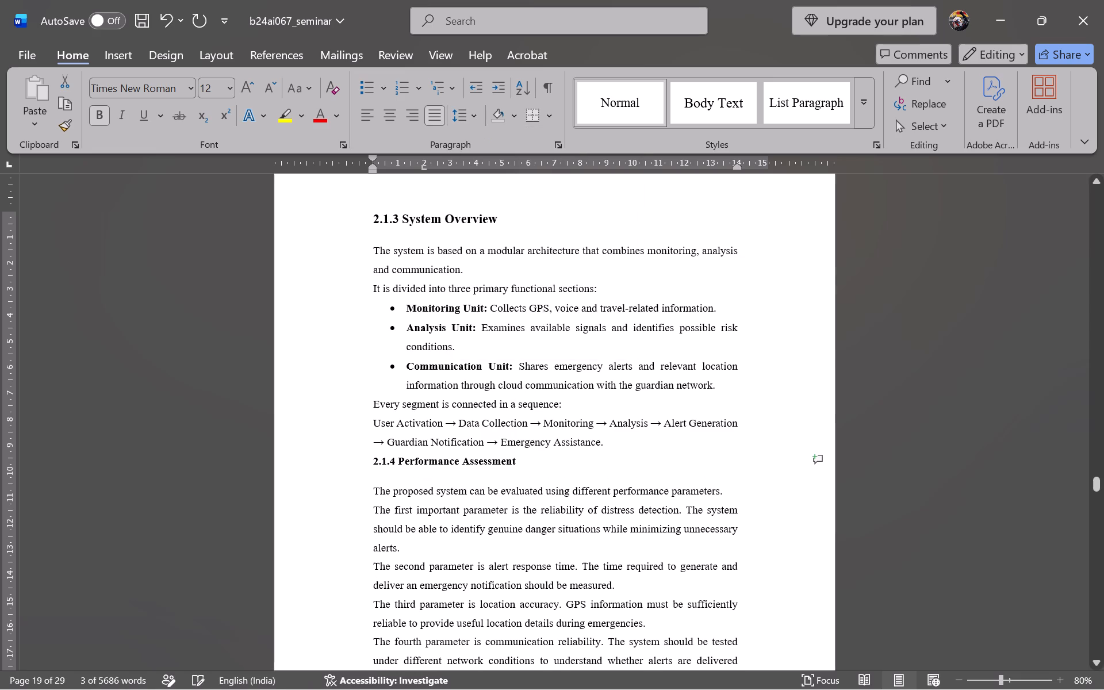
pyautogui.click(614, 444)
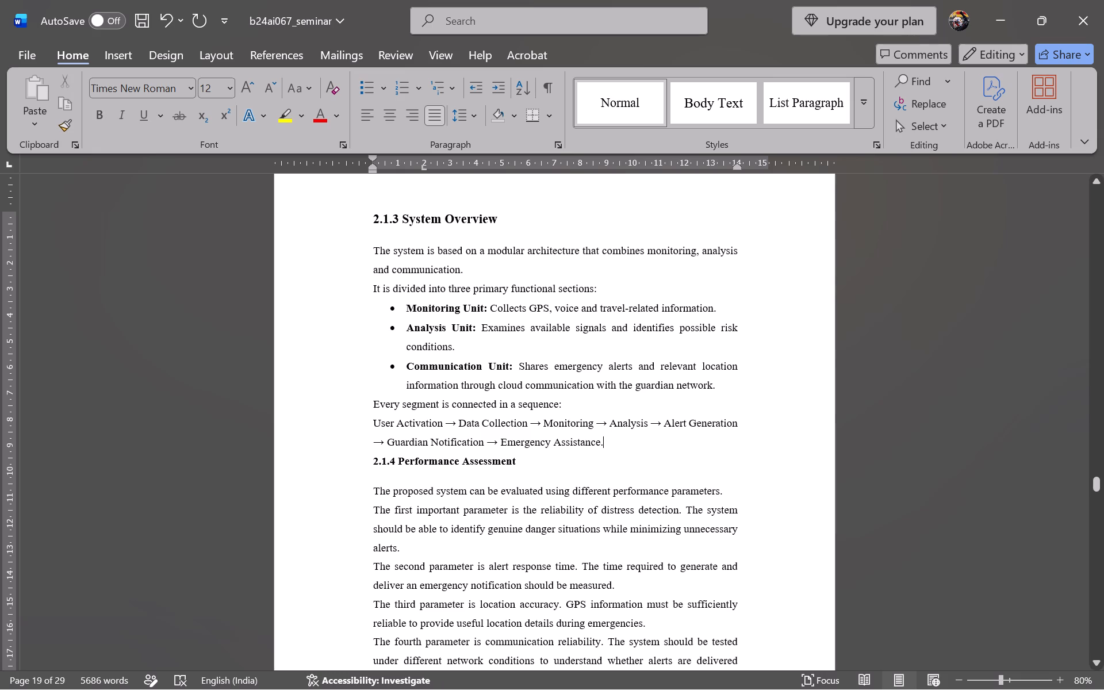
pyautogui.click(462, 112)
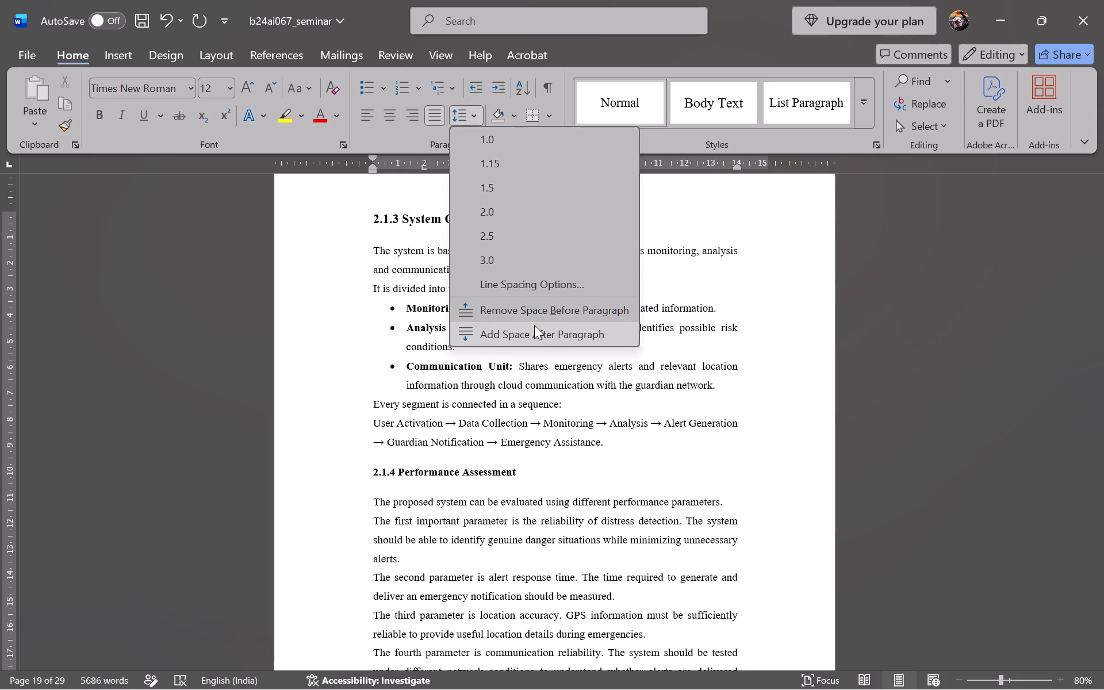
pyautogui.click(534, 326)
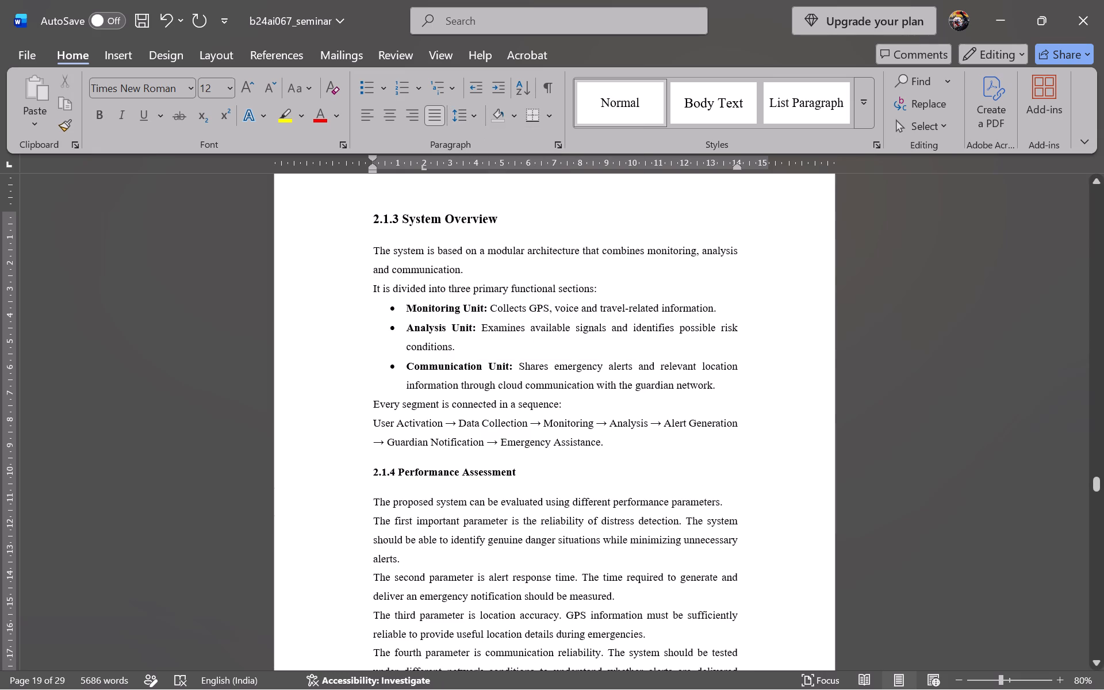
# Set the Performance Assessment heading's font size to 14.
pyautogui.moveTo(535, 478); pyautogui.dragTo(374, 489)
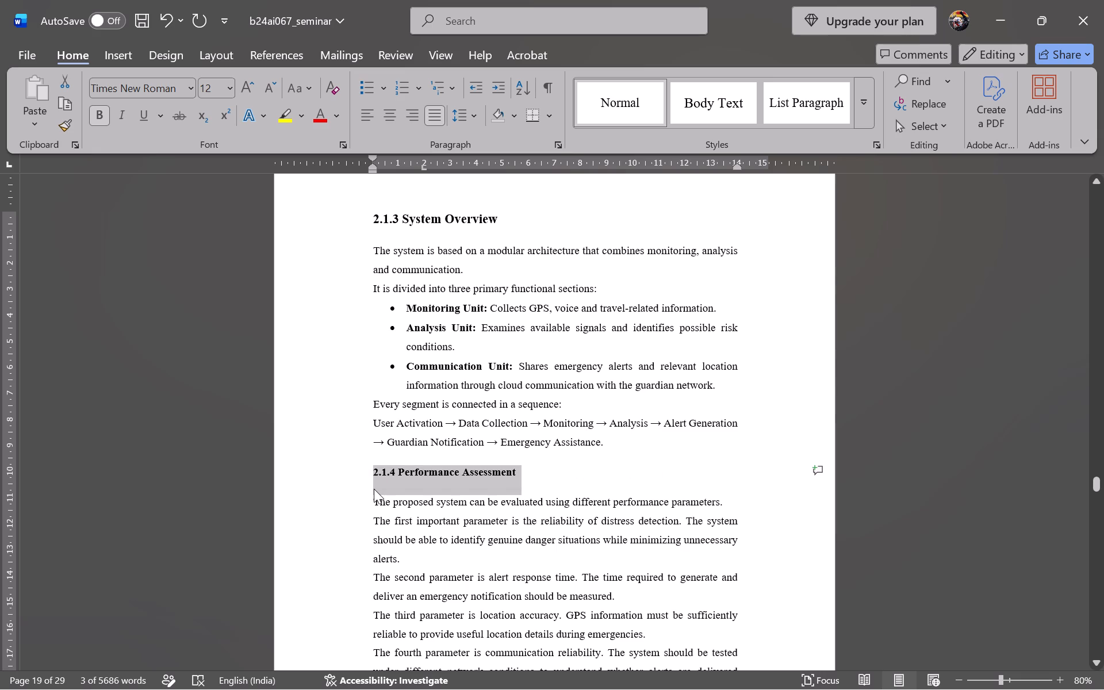
pyautogui.hotkey('ctrl', 'shift', 'p')
pyautogui.write('14')
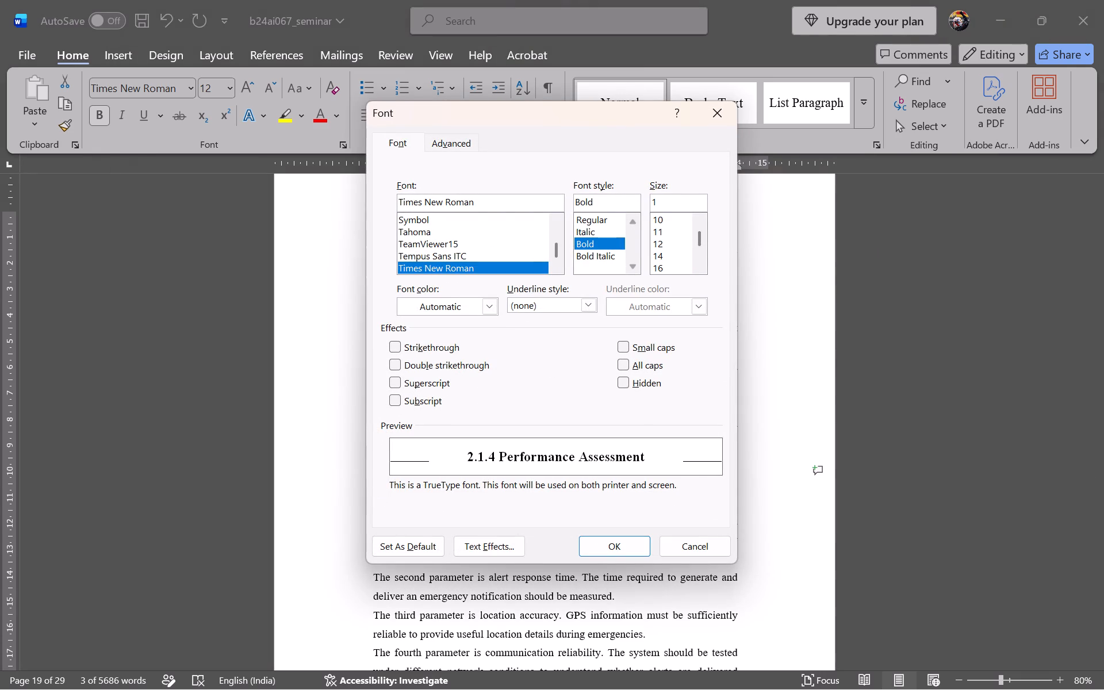
pyautogui.press('Return')
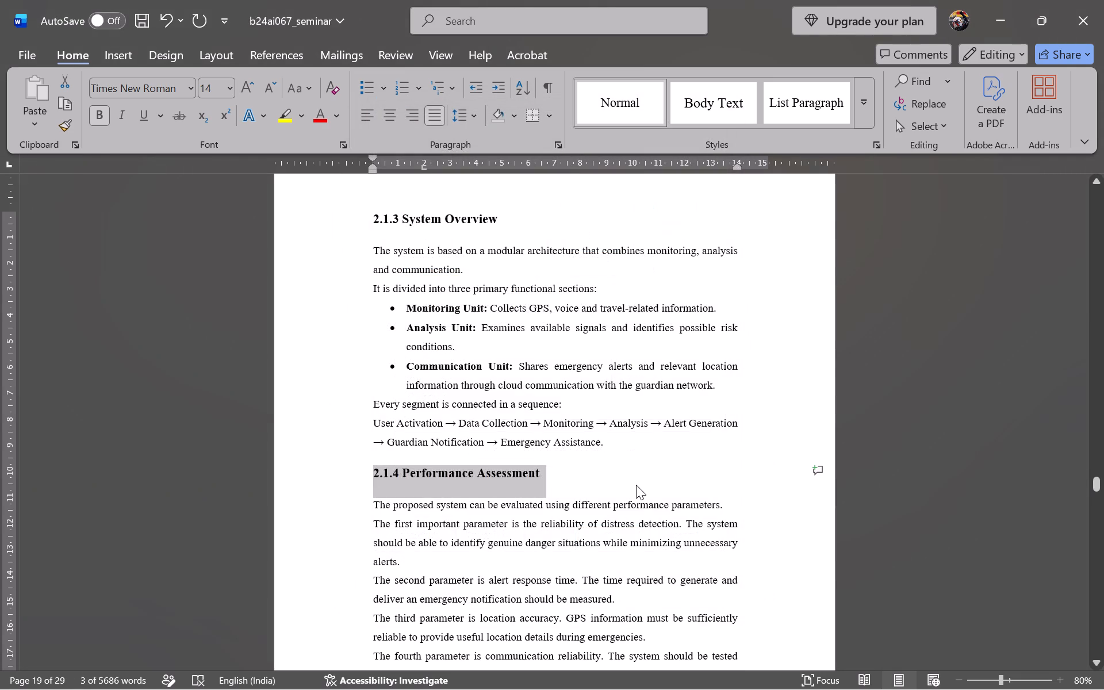
pyautogui.click(636, 485)
# Delete the sentence starting "Therefore, these parameters represent suggested evaluation requirements" at the end of the Performance Assessment section.
pyautogui.scroll(-2, 636, 485)
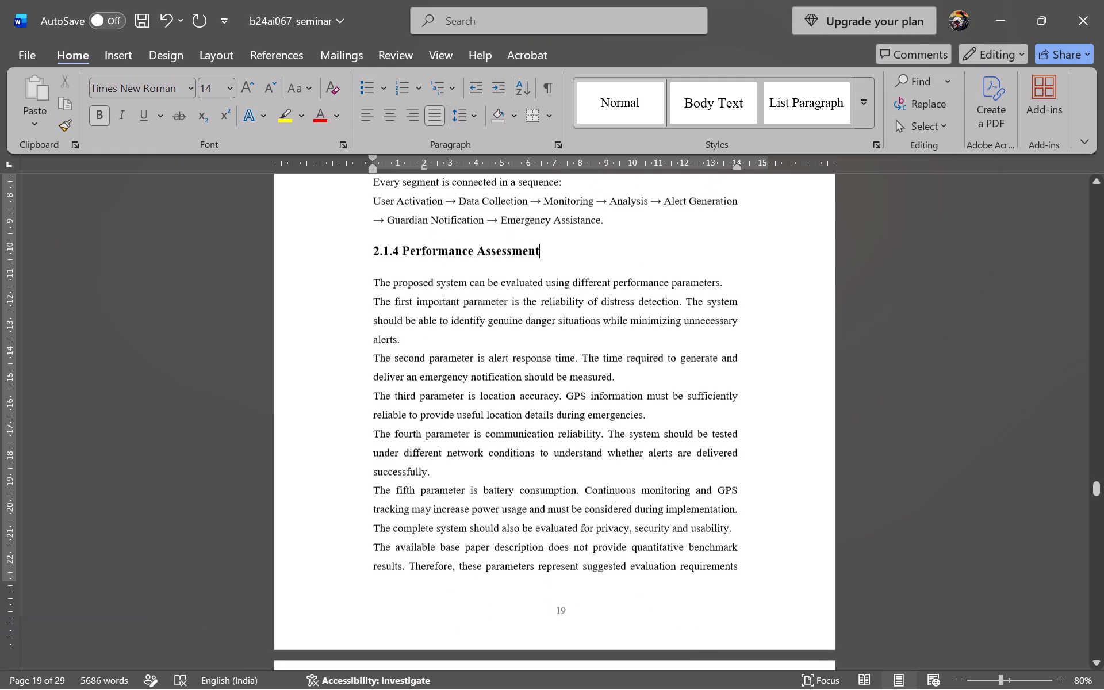
pyautogui.scroll(-5, 636, 485)
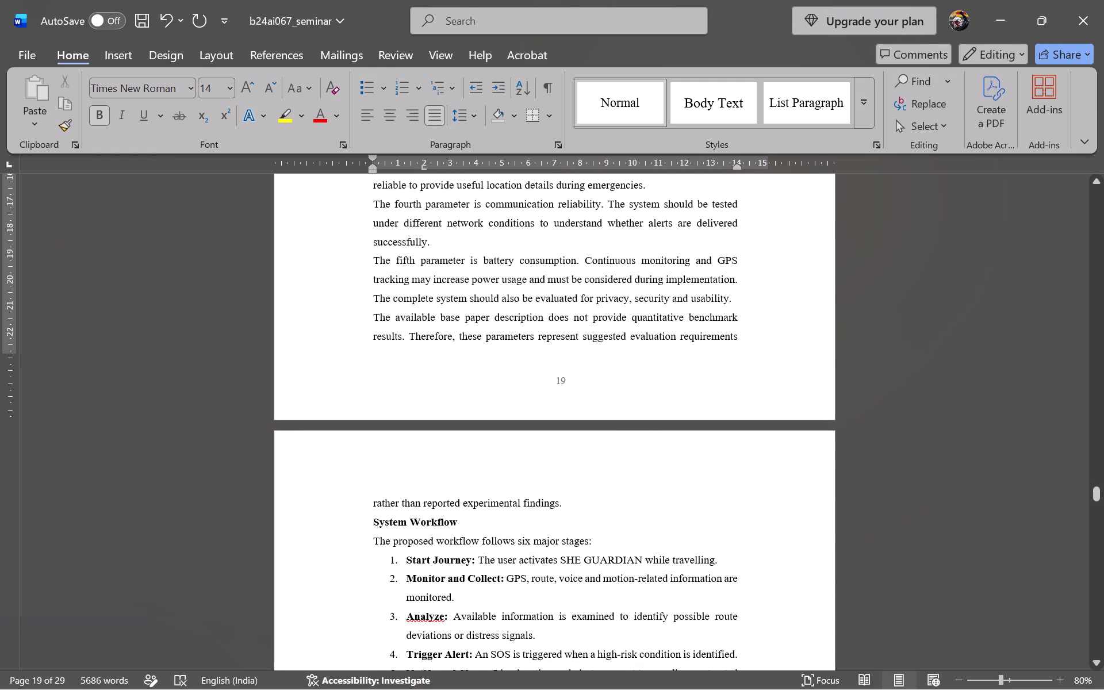
pyautogui.click(378, 523)
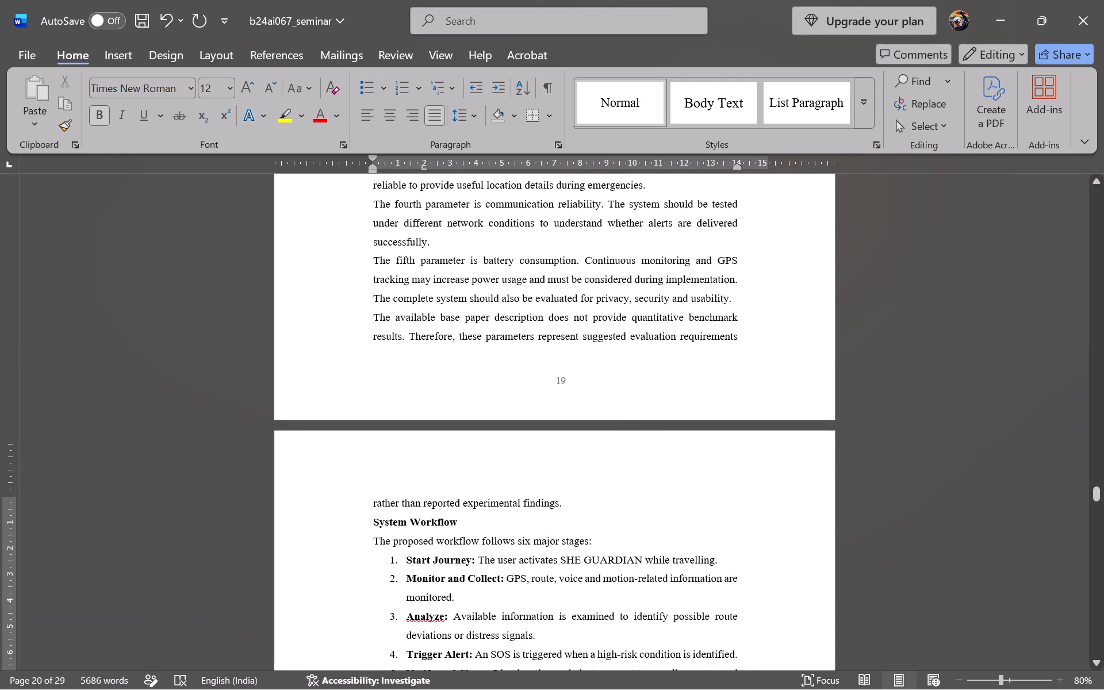
pyautogui.click(373, 523)
pyautogui.scroll(1, 533, 474)
pyautogui.moveTo(572, 581); pyautogui.dragTo(409, 430)
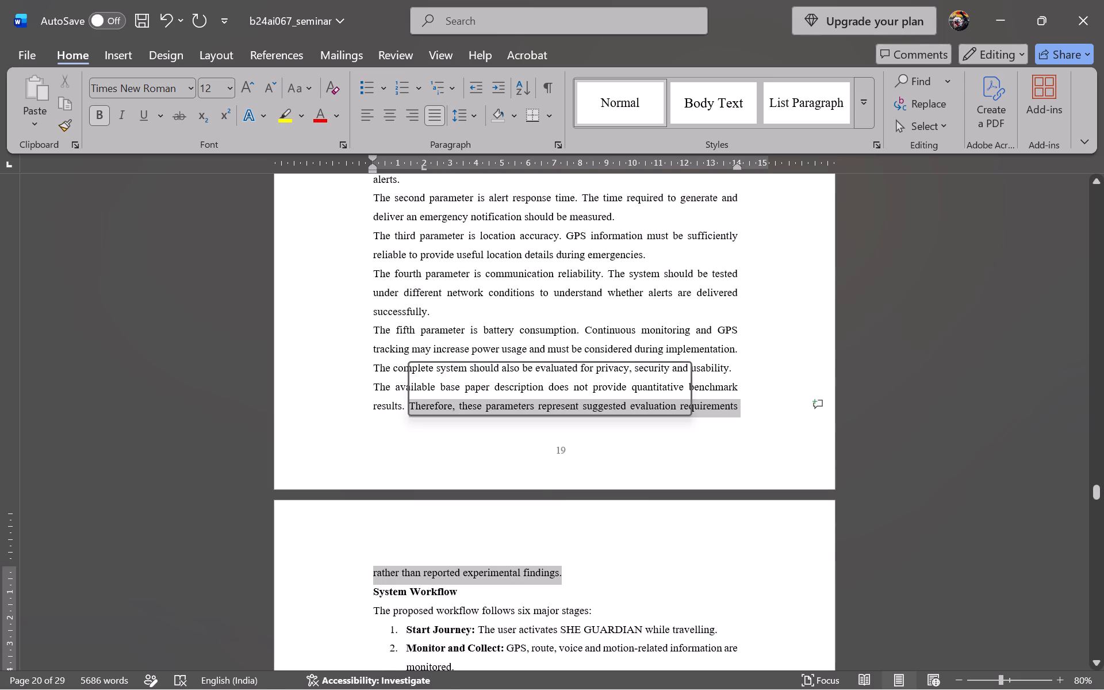
pyautogui.press('BackSpace')
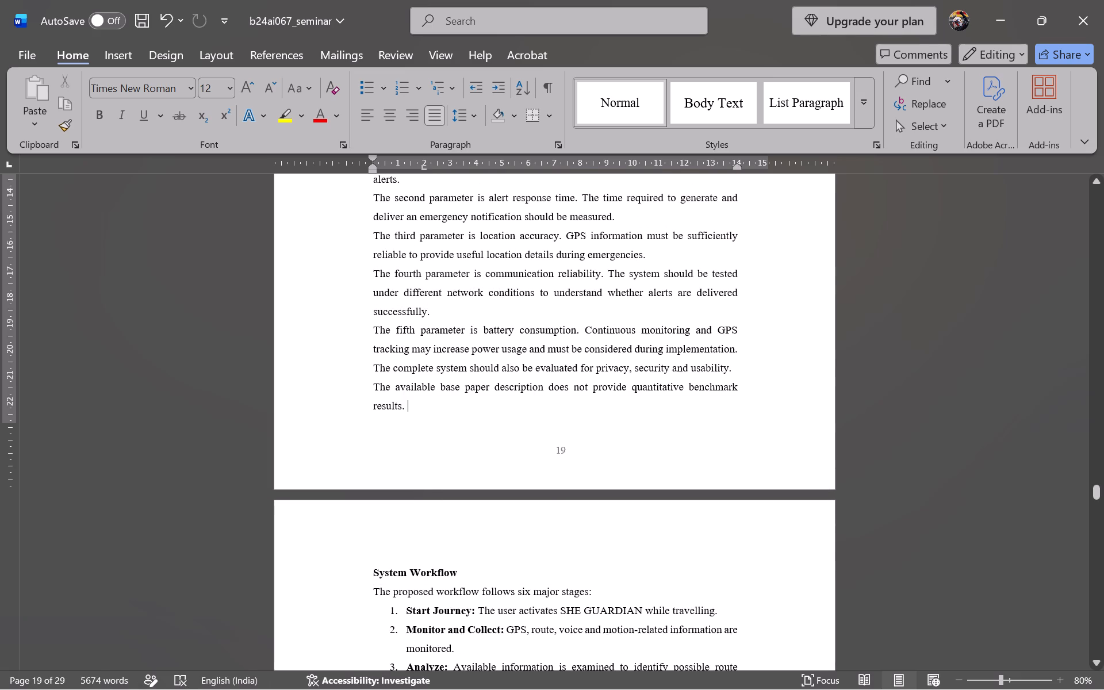
# Review the heading numbering and layout from 2.1 Methodology through to the Performance Assessment section.
pyautogui.scroll(-2, 514, 548)
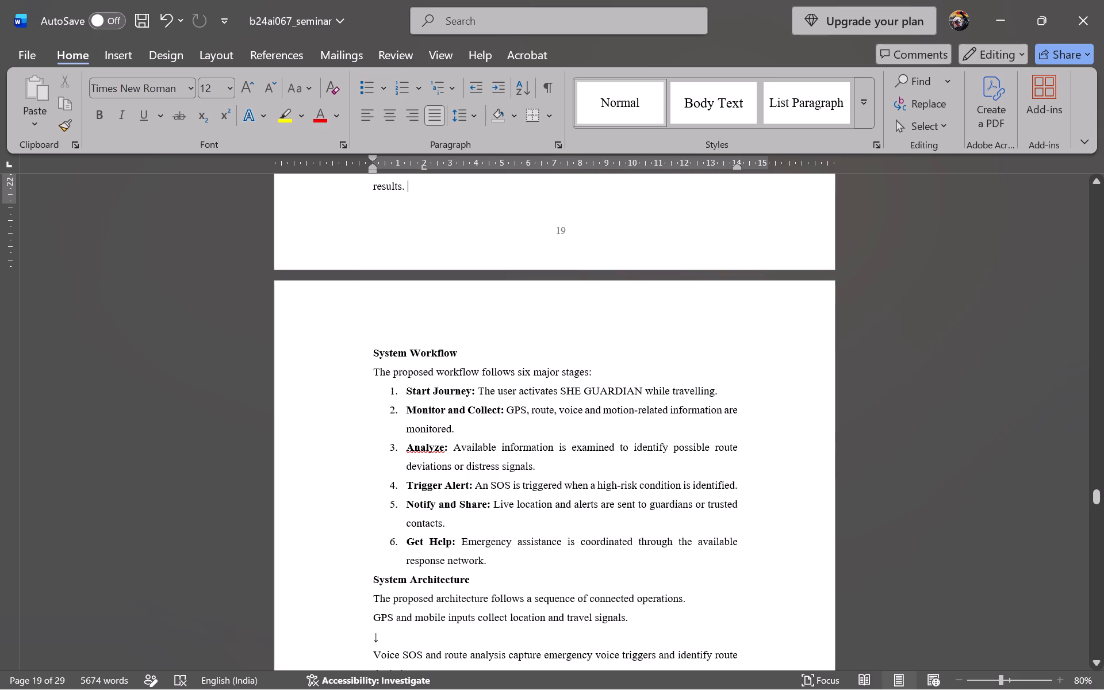
pyautogui.scroll(5, 371, 355)
pyautogui.hscroll(1, 371, 355)
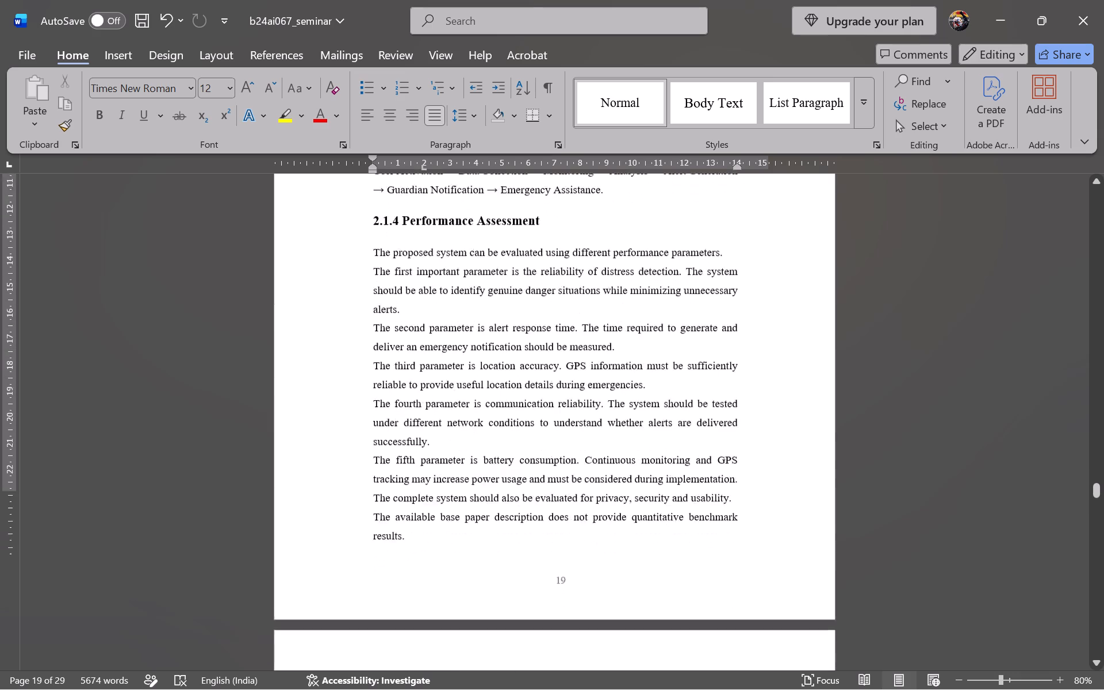
pyautogui.hscroll(1, 371, 355)
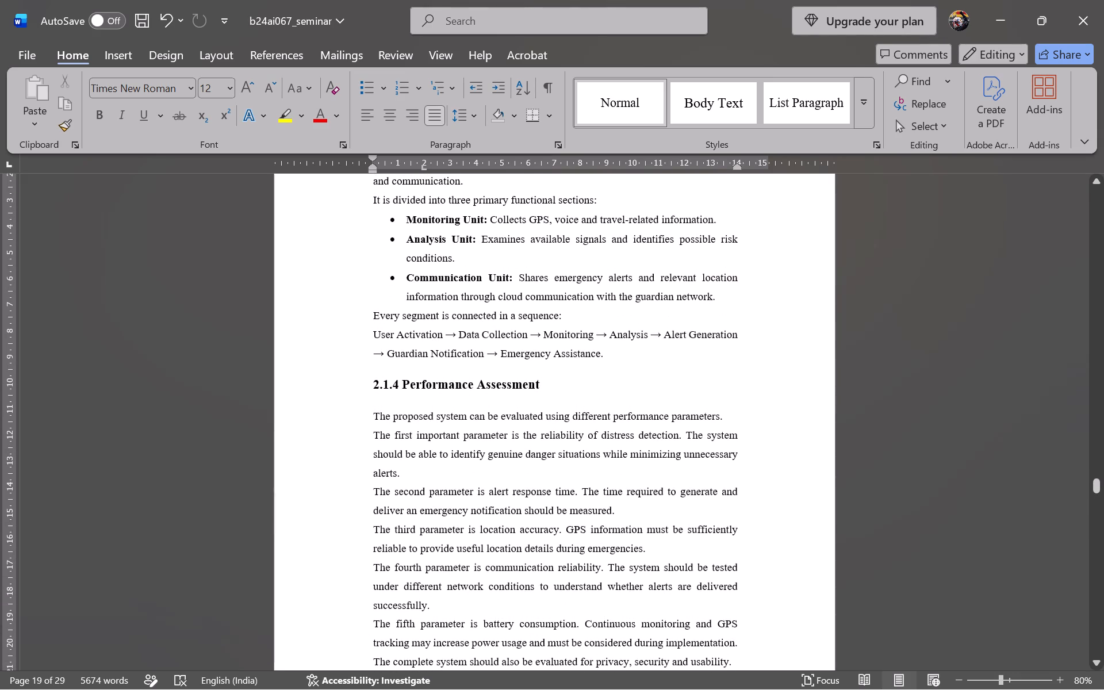
pyautogui.scroll(11, 404, 385)
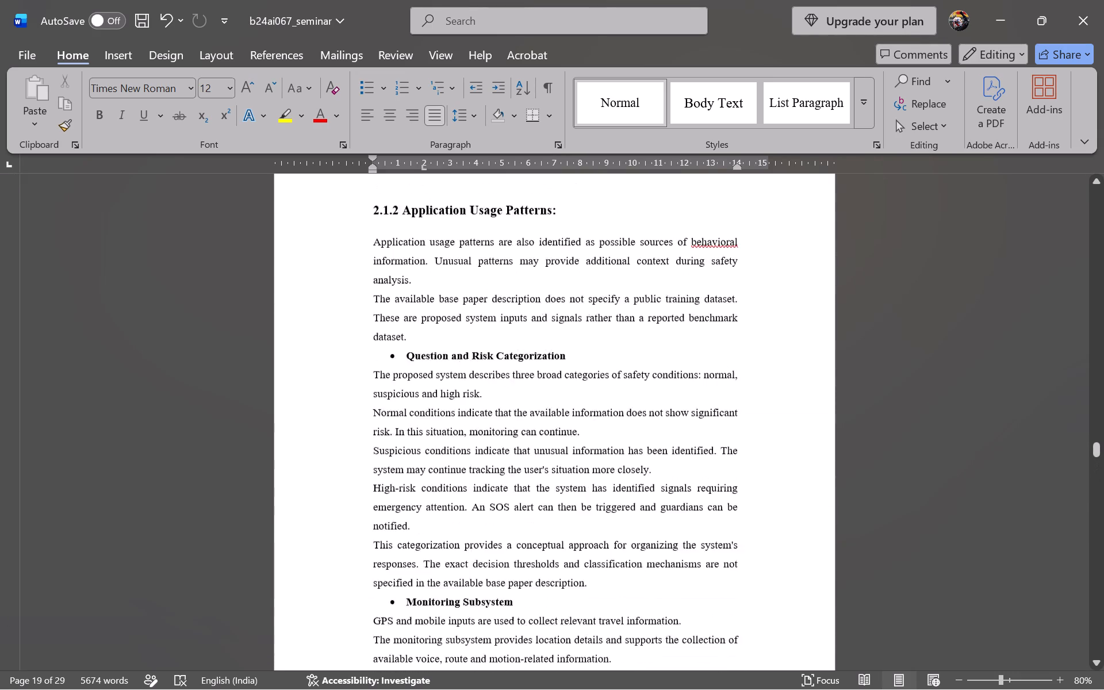
pyautogui.scroll(8, 404, 385)
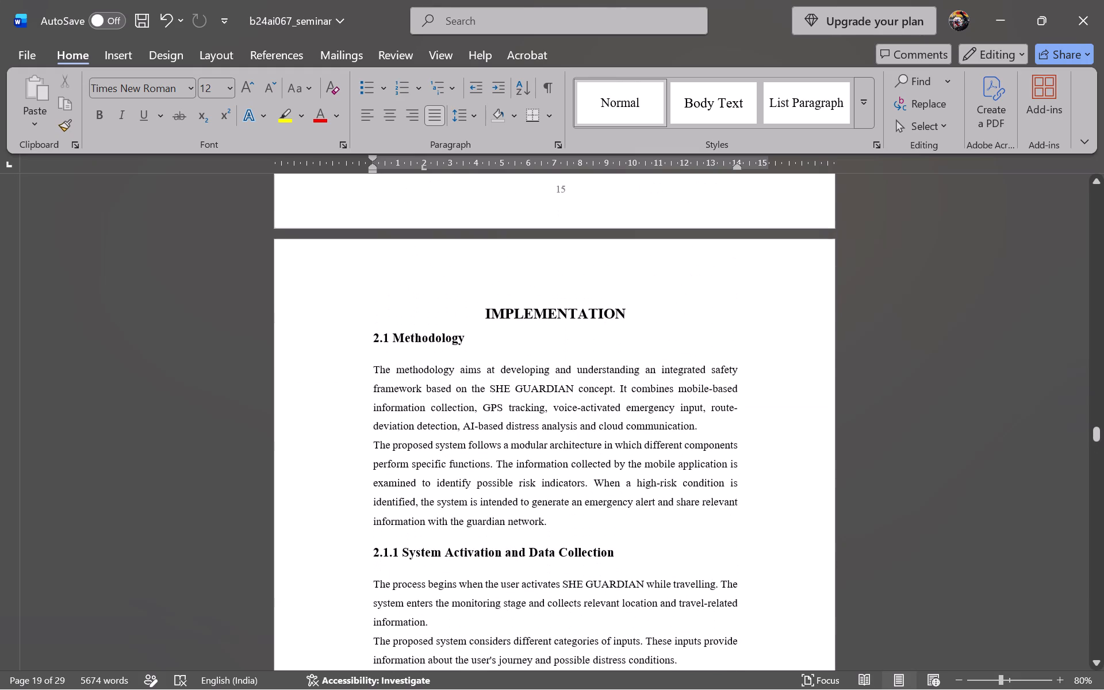
pyautogui.scroll(-6, 404, 385)
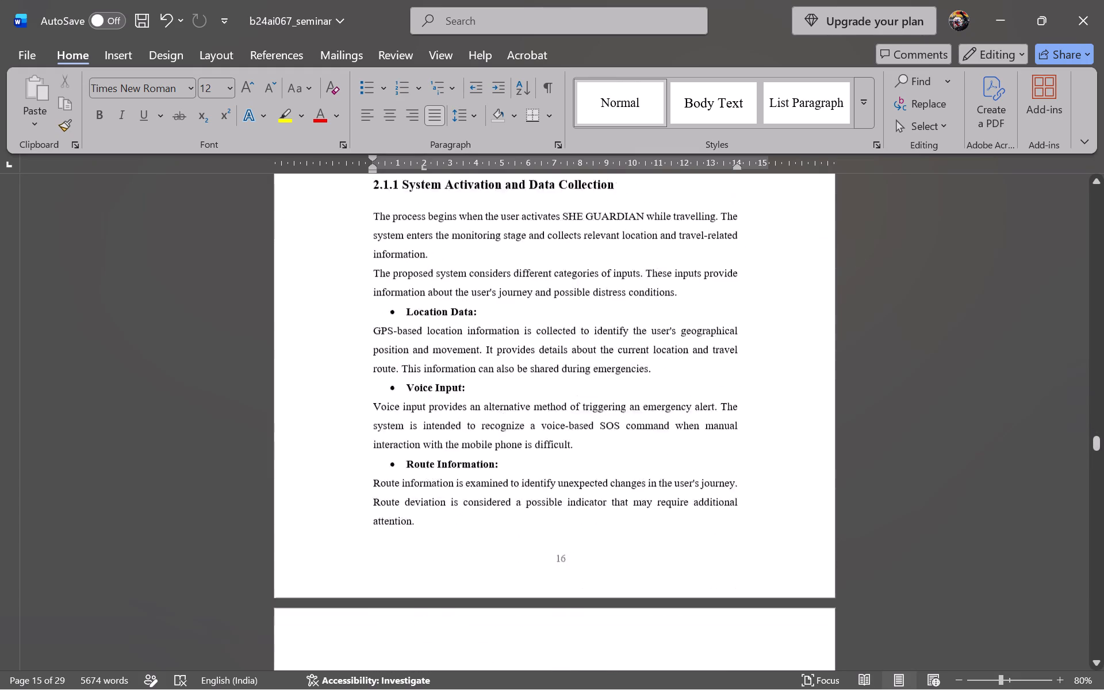
pyautogui.scroll(-10, 404, 385)
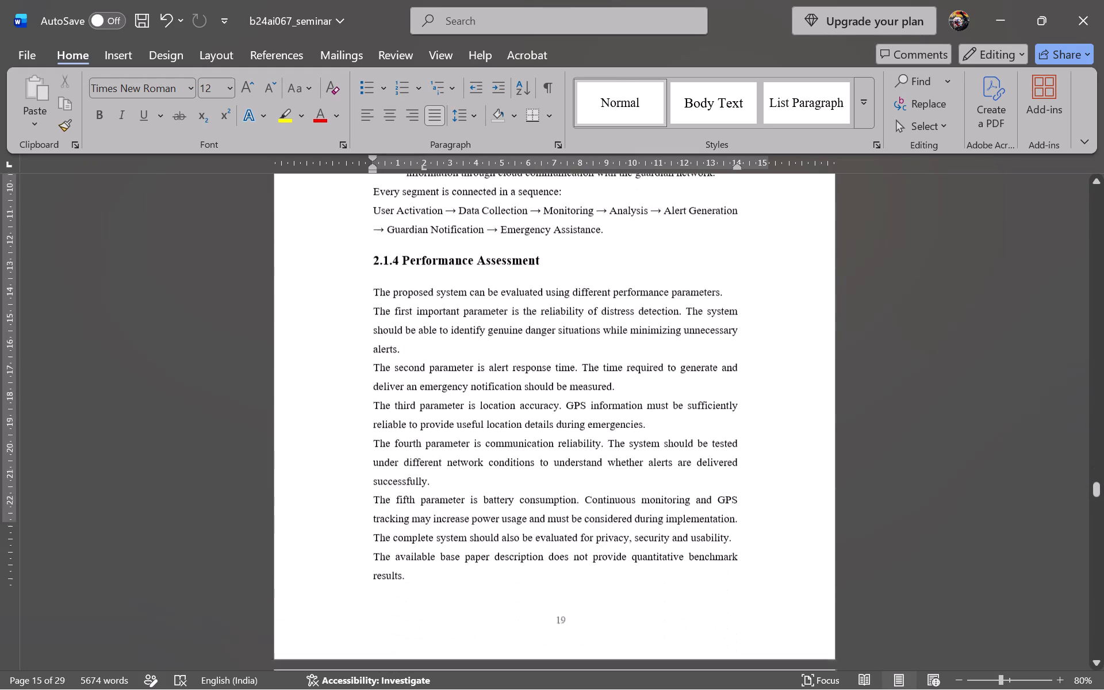
pyautogui.scroll(-1, 404, 385)
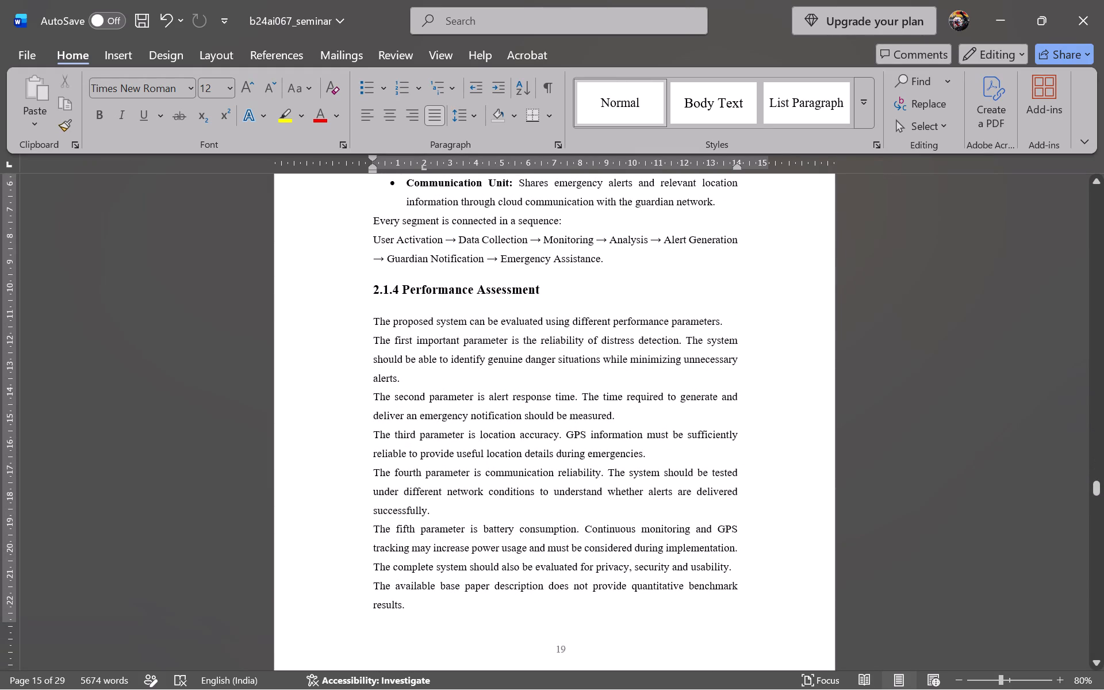
# Renumber the Performance Assessment heading as 2.2.
pyautogui.click(399, 292)
pyautogui.press('BackSpace')
pyautogui.press('BackSpace')
pyautogui.press('BackSpace')
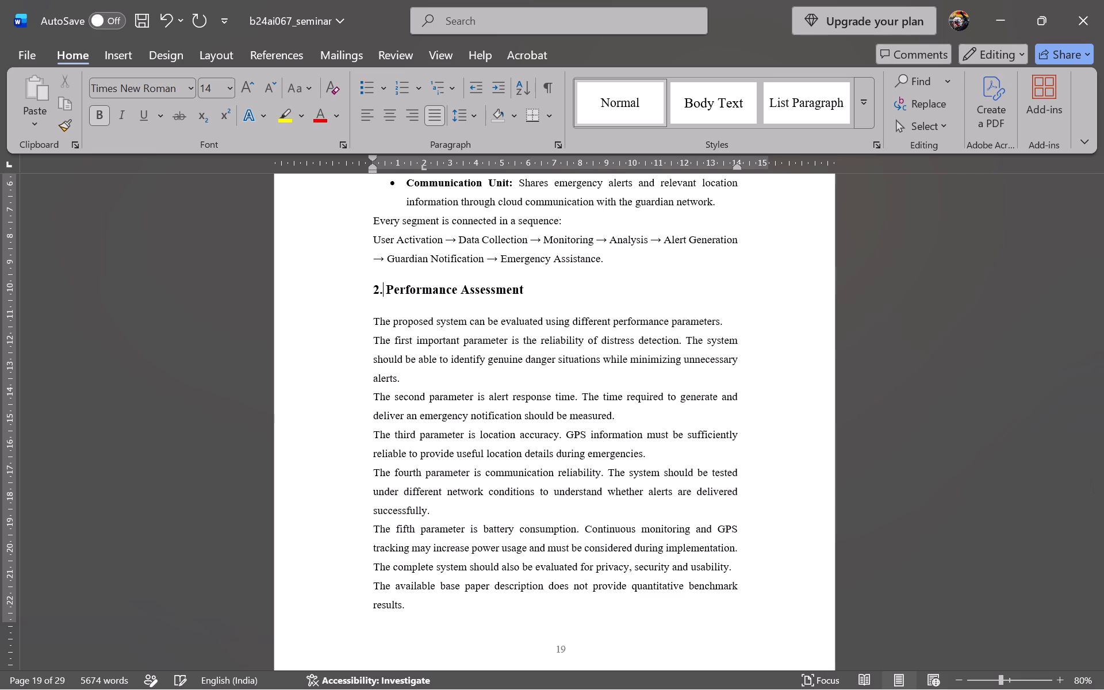
pyautogui.press('2')
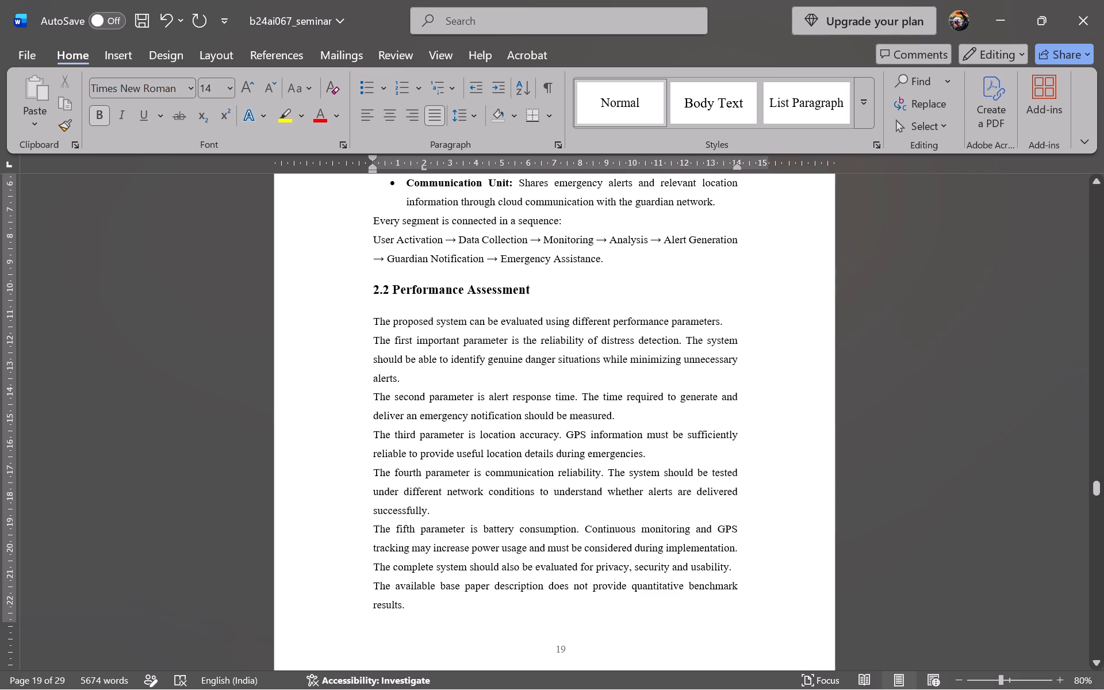
# Set the System Workflow heading's font size to 14.
pyautogui.scroll(-7, 492, 342)
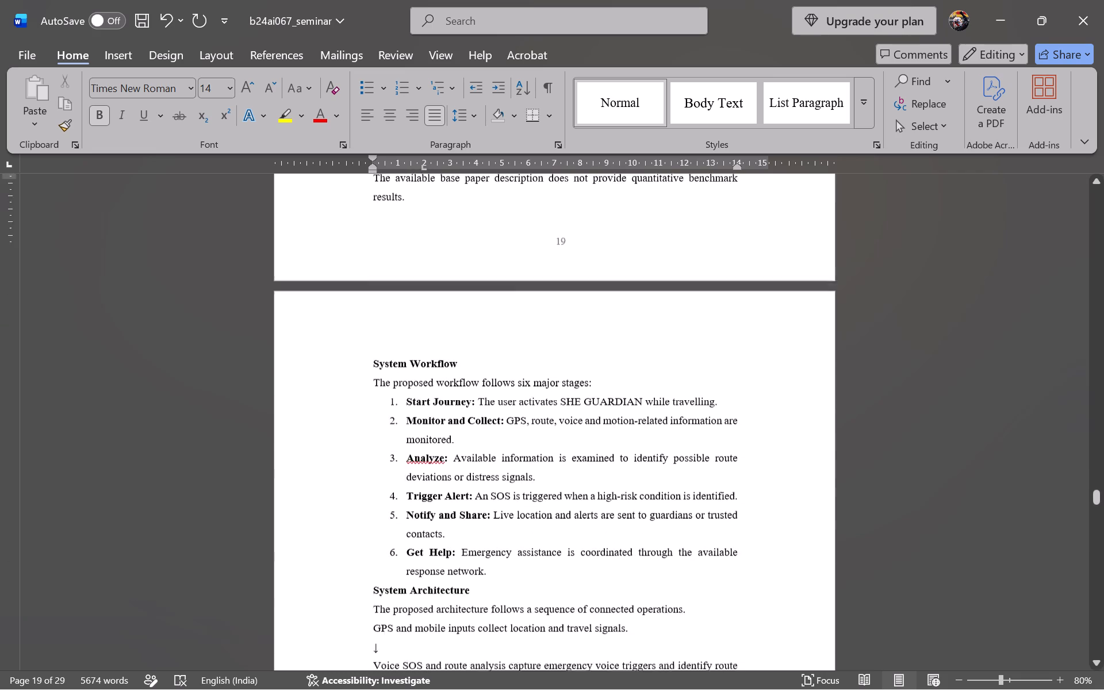
pyautogui.scroll(-1, 492, 342)
pyautogui.moveTo(371, 293); pyautogui.dragTo(376, 293)
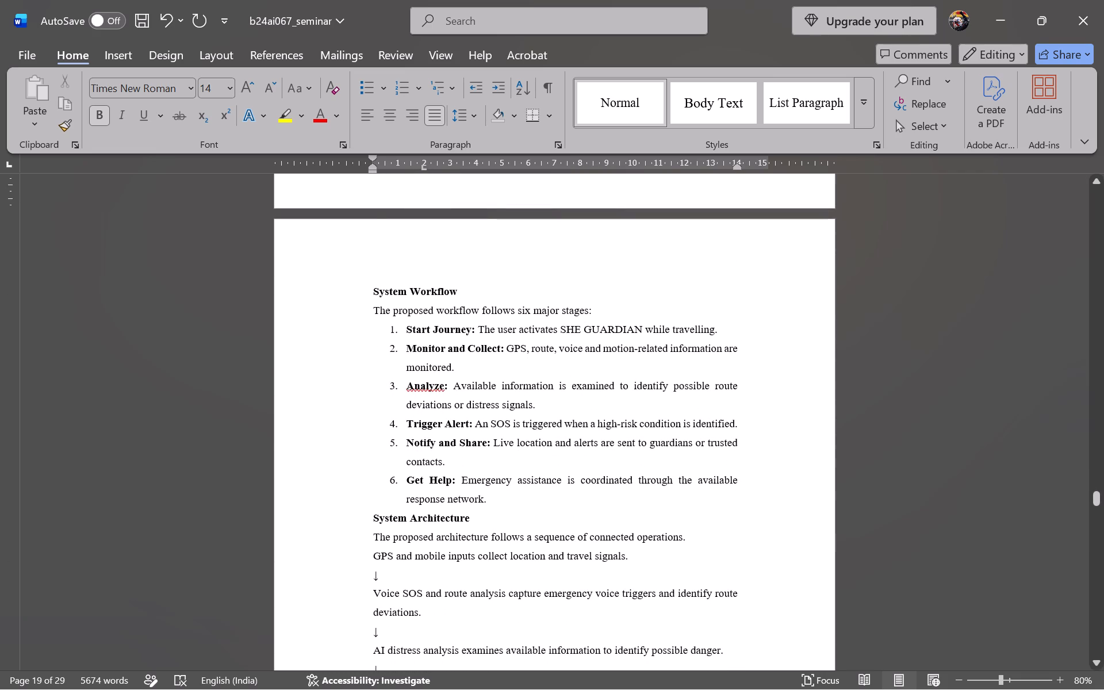
pyautogui.moveTo(376, 293); pyautogui.dragTo(451, 296)
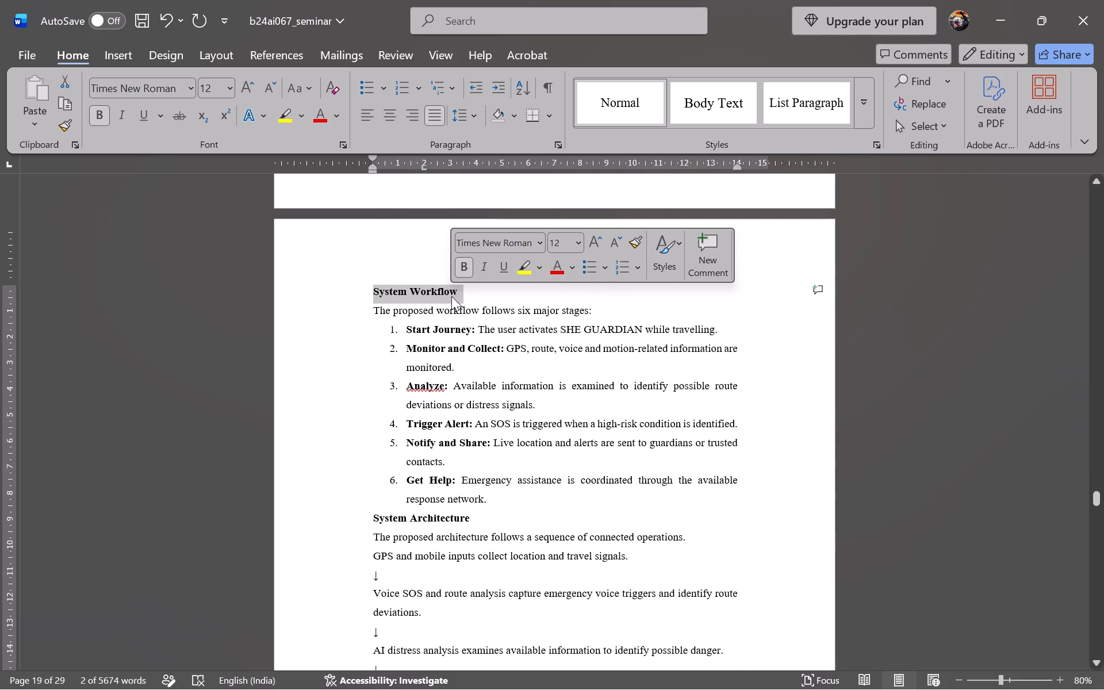
pyautogui.hotkey('ctrl', 'shift', 'p')
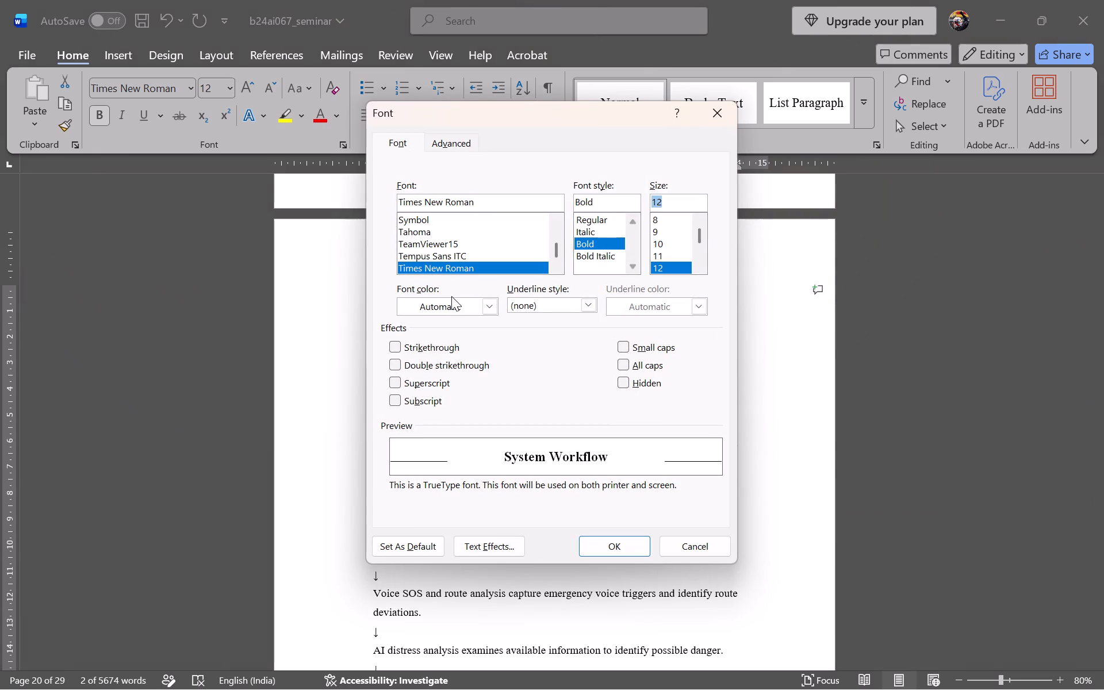
pyautogui.write('14')
pyautogui.press('Return')
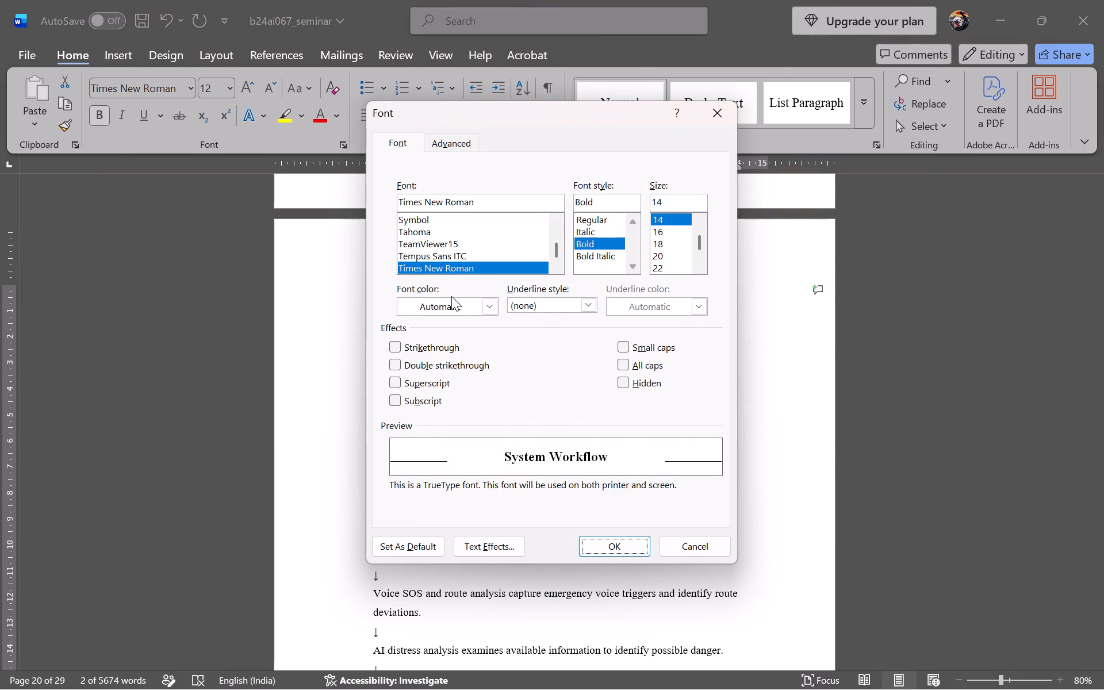
# Number the System Workflow heading as 2.2.1.
pyautogui.click(371, 291)
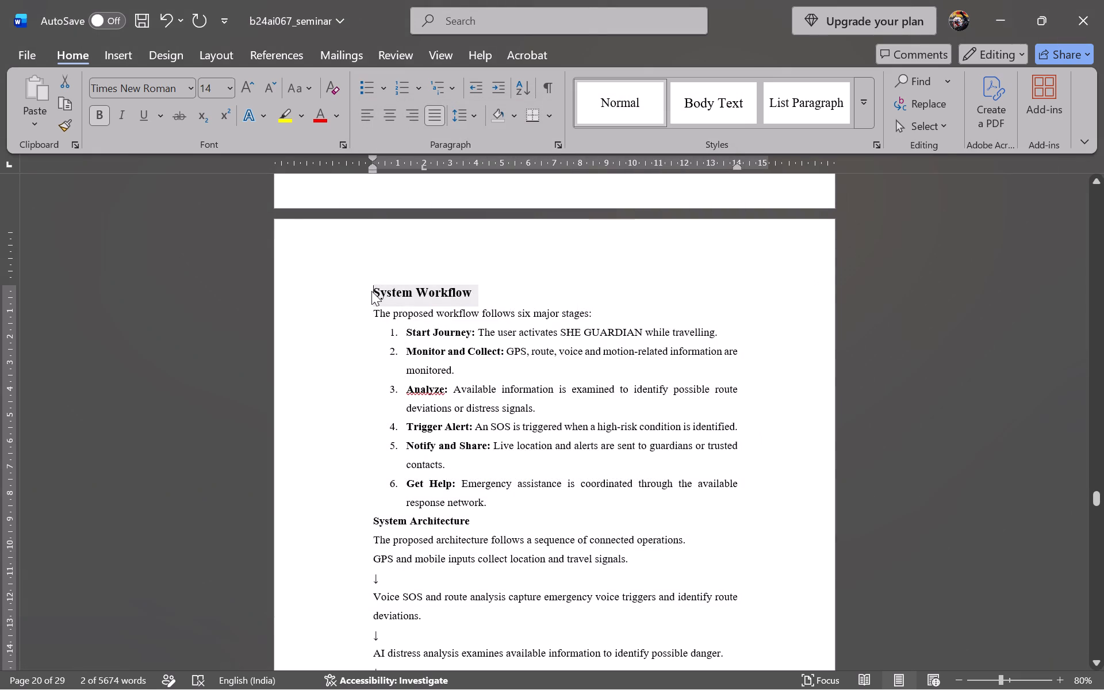
pyautogui.press('2')
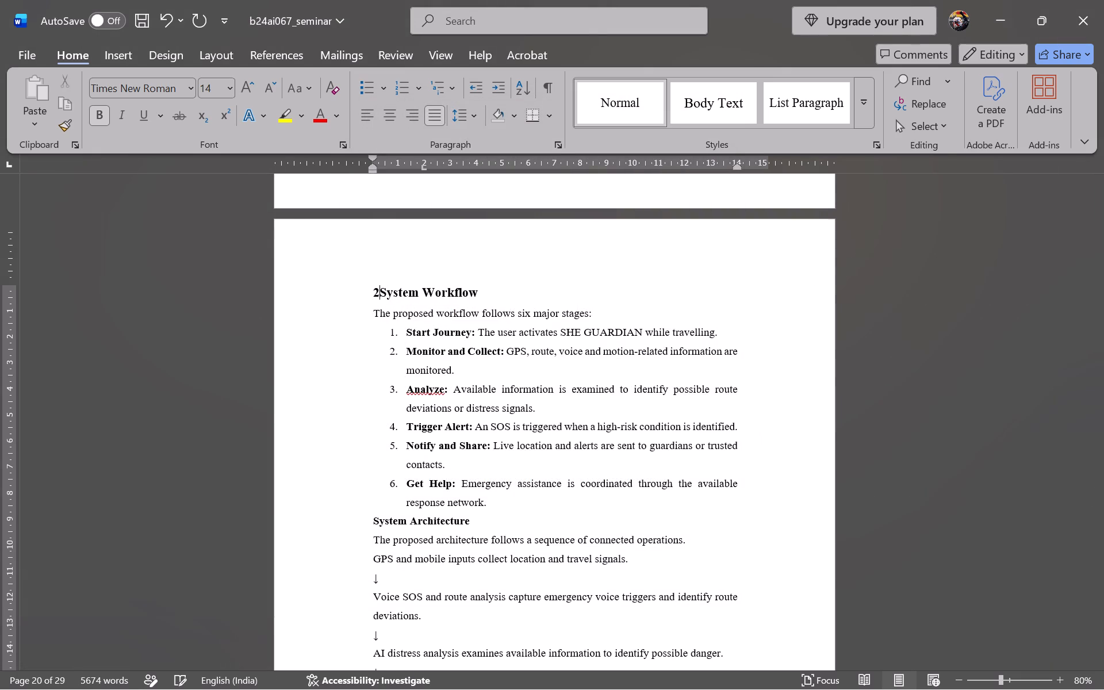
pyautogui.write('.2')
pyautogui.write('.1')
pyautogui.press('space')
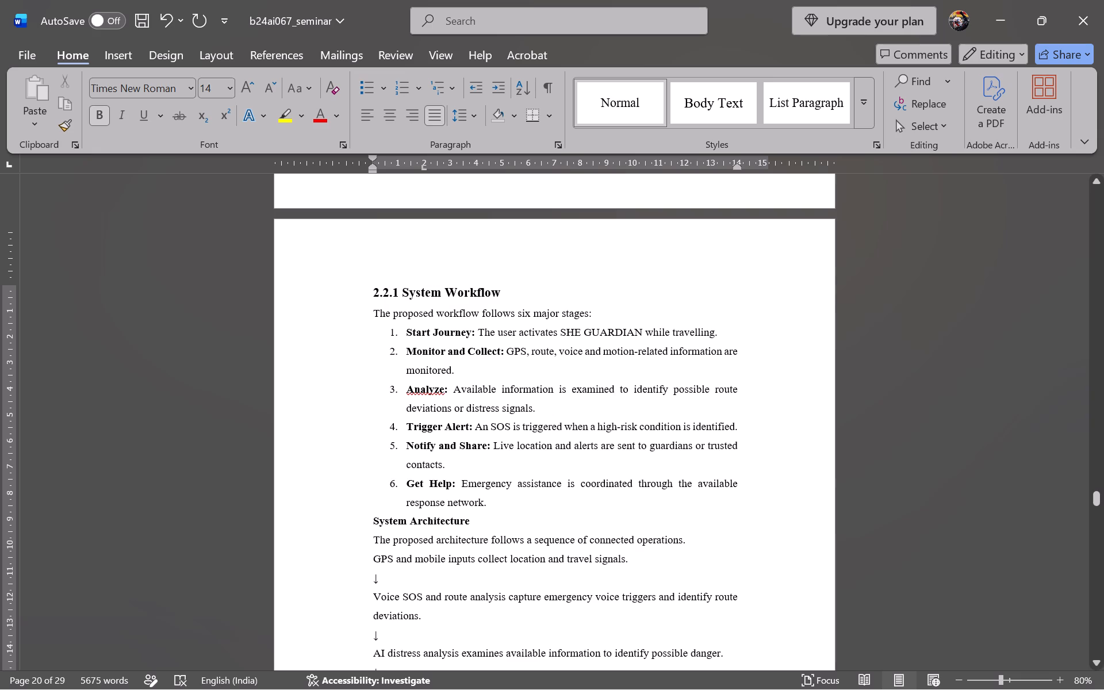
# Set the System Architecture heading's font size to 14.
pyautogui.scroll(-1, 576, 518)
pyautogui.moveTo(374, 428); pyautogui.dragTo(459, 430)
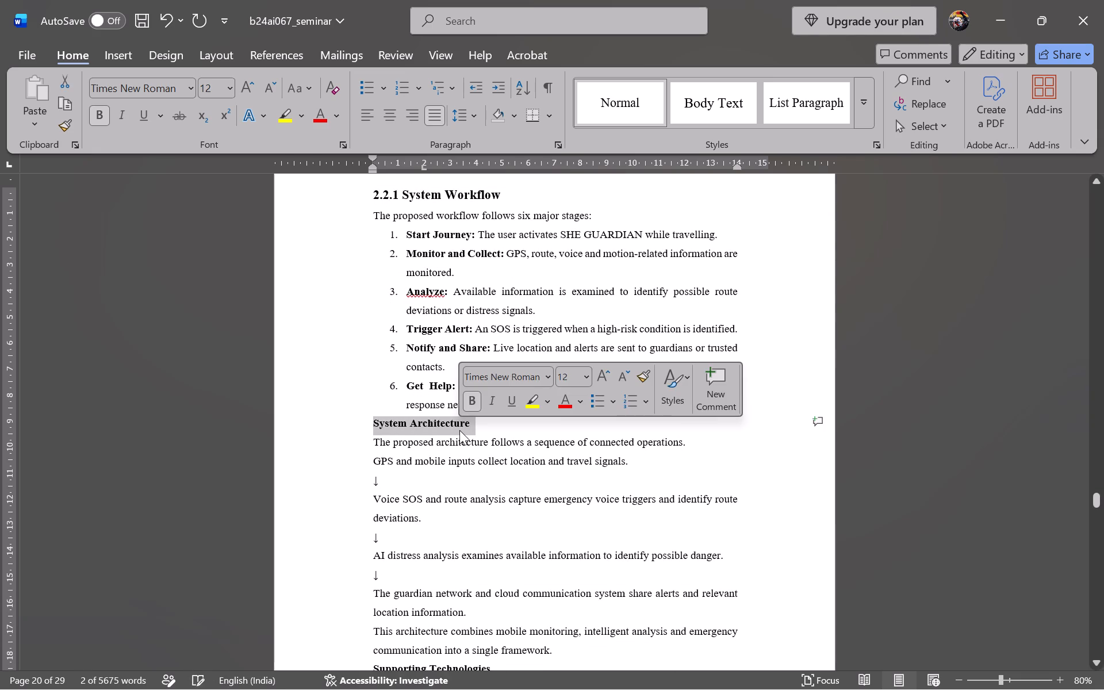
pyautogui.hotkey('ctrl', 'shift', 'p')
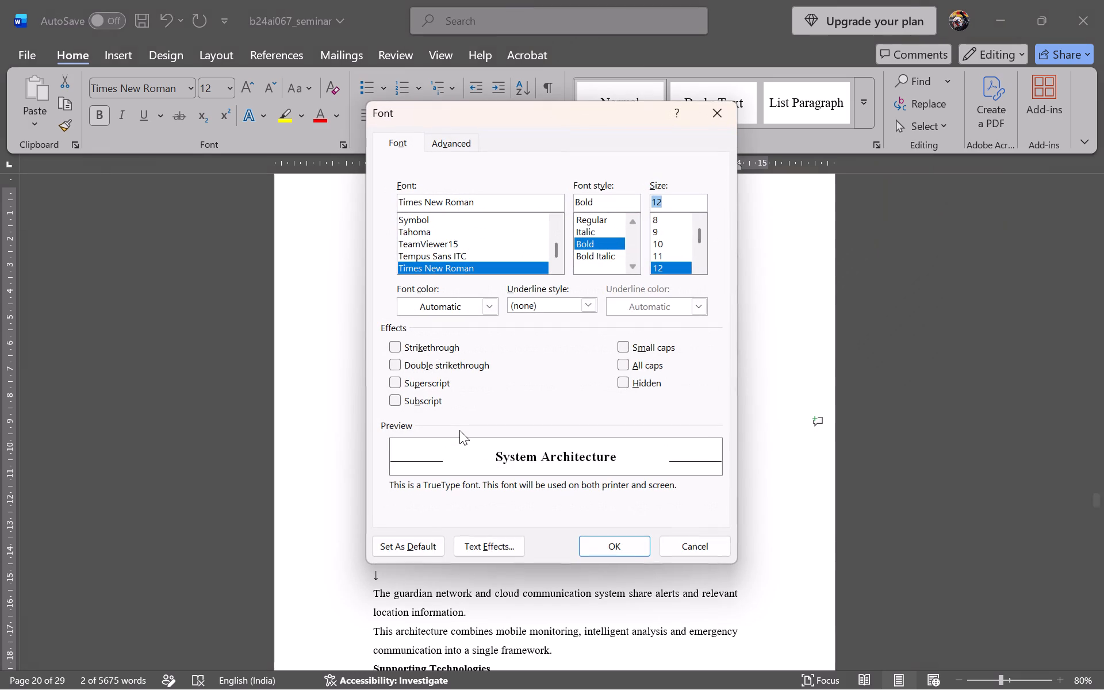
pyautogui.write('14')
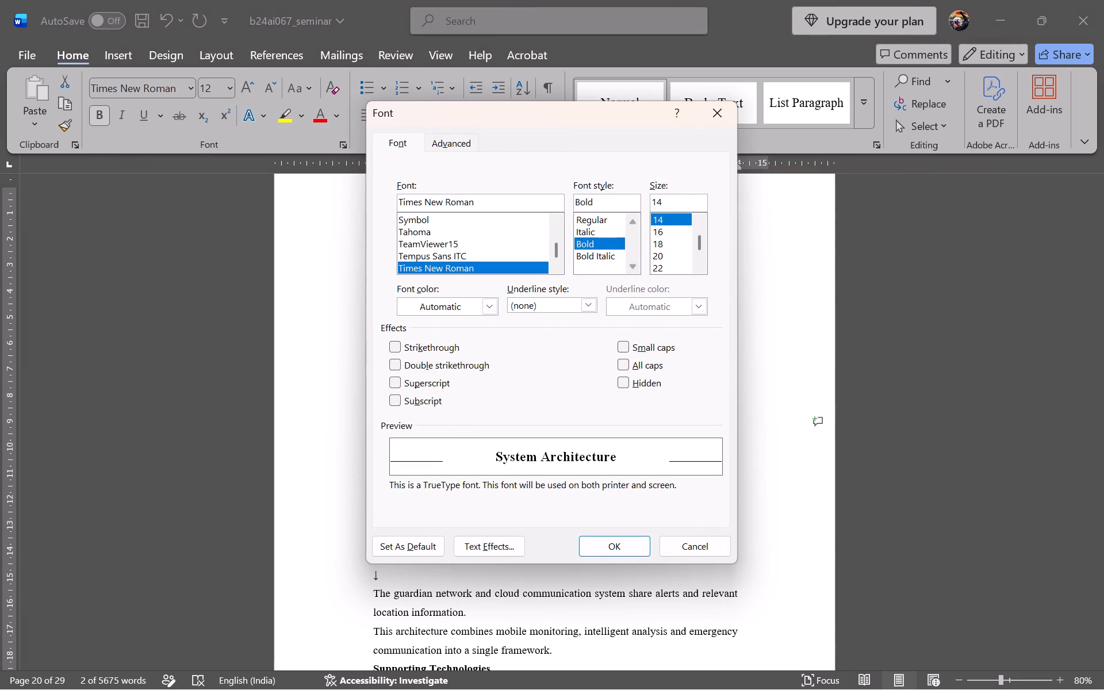
pyautogui.press('Return')
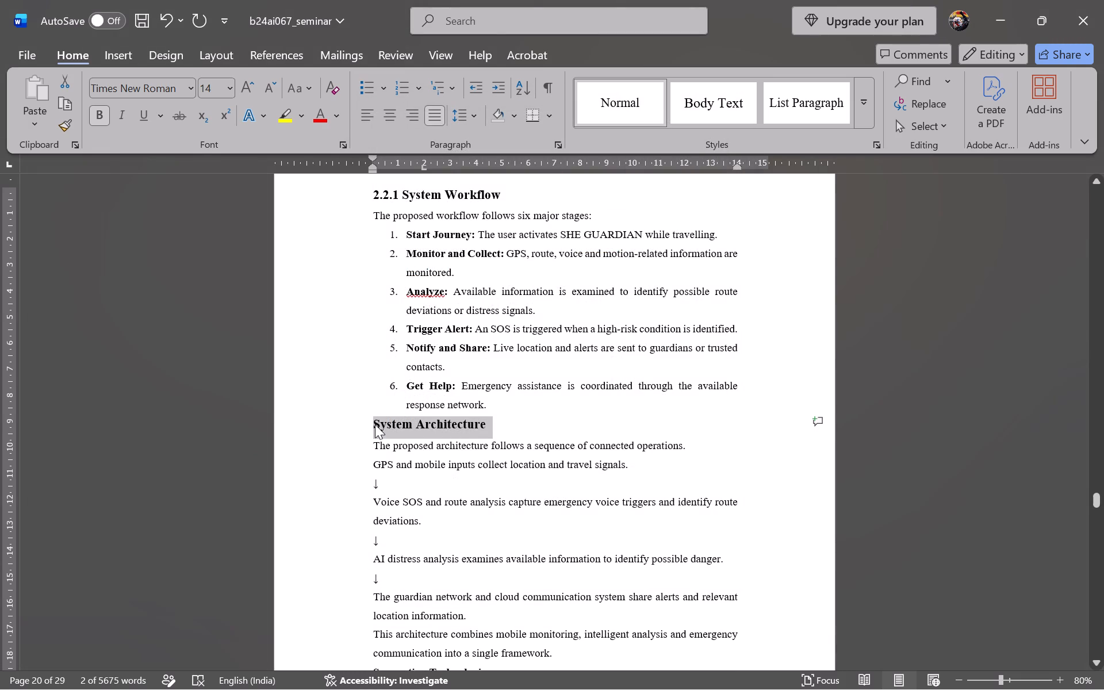
# Number the System Architecture heading as 2.2.2.
pyautogui.click(375, 424)
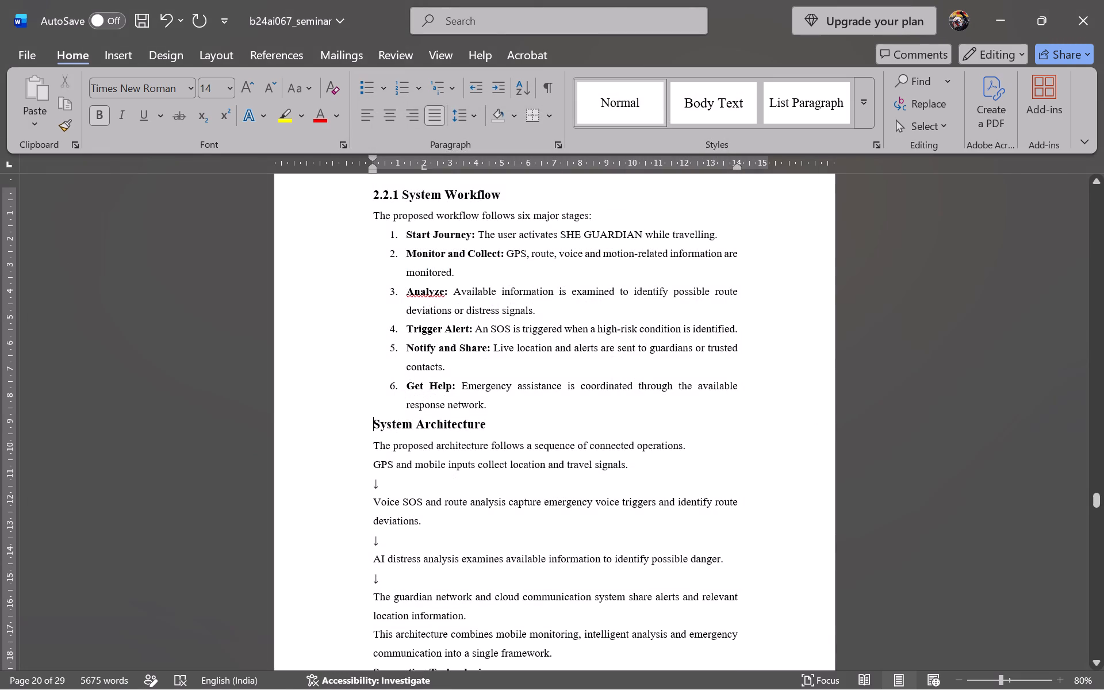
pyautogui.press('2')
pyautogui.press('.')
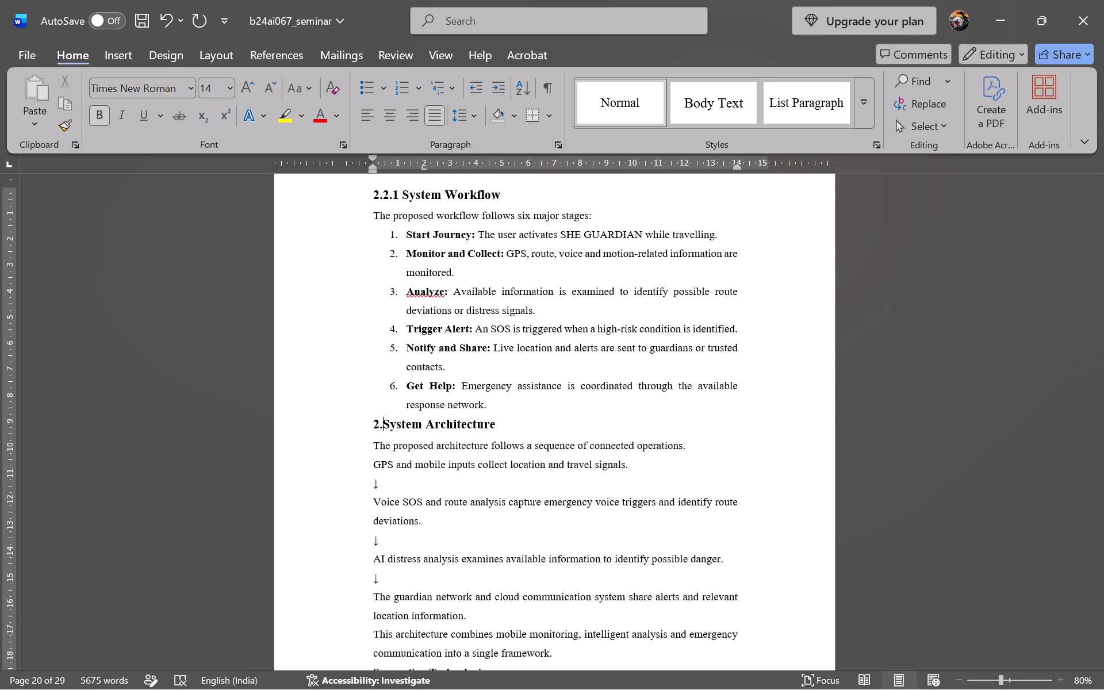
pyautogui.press('2')
pyautogui.press('.')
pyautogui.press('2')
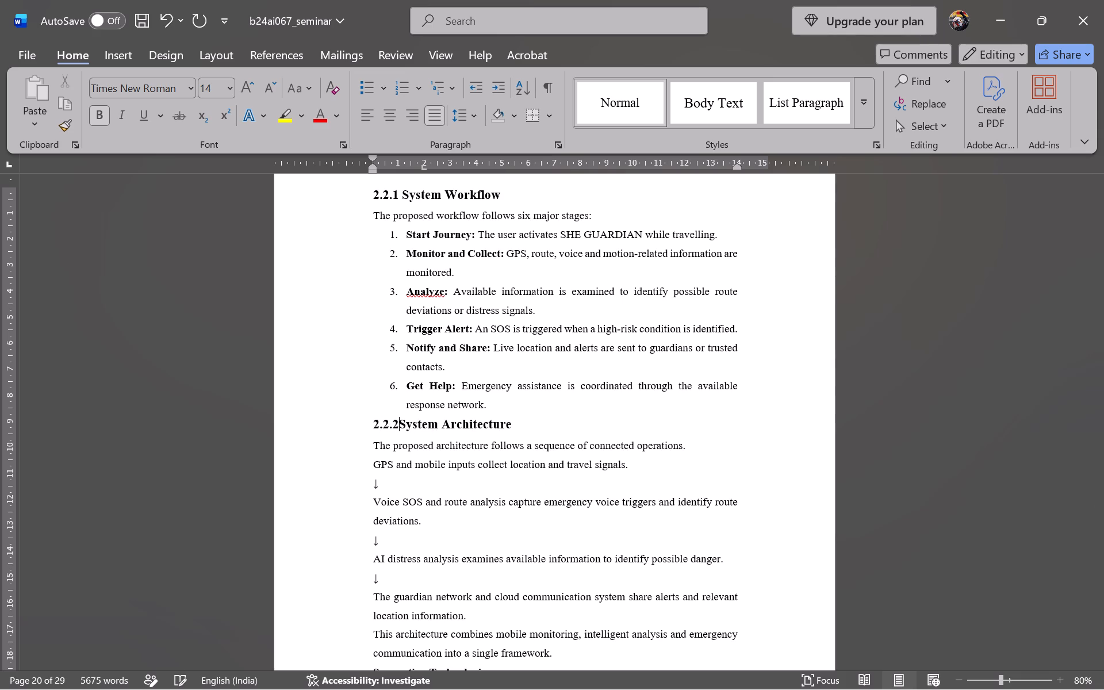
pyautogui.press('space')
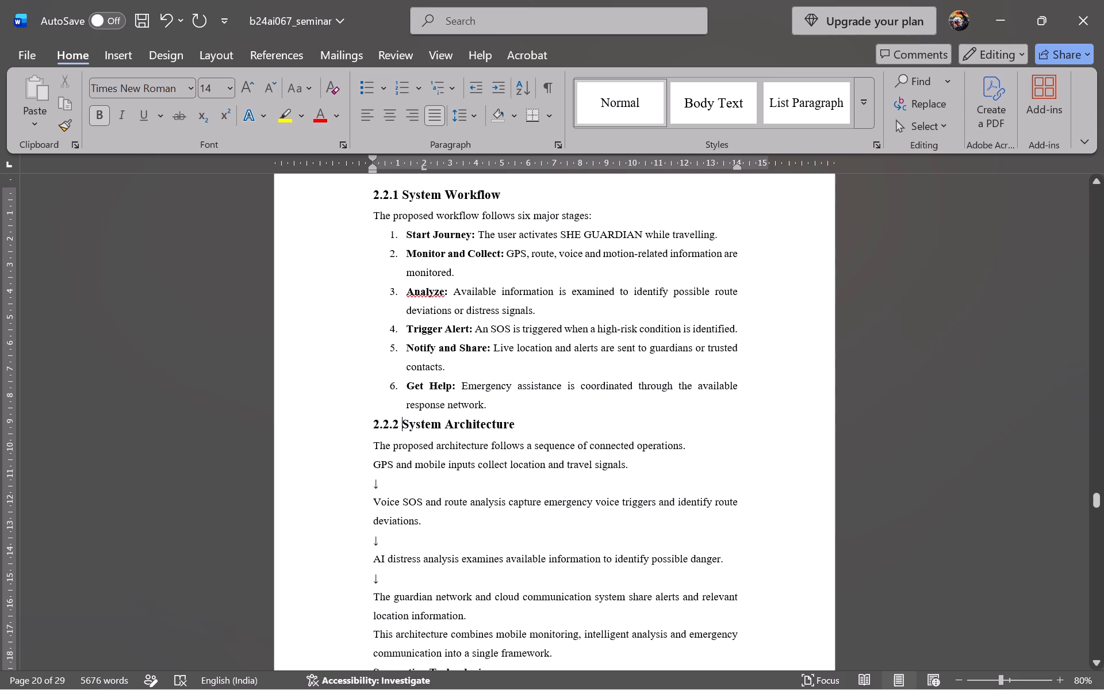
# Set the Supporting Technologies heading's font size to 14.
pyautogui.scroll(-6, 643, 536)
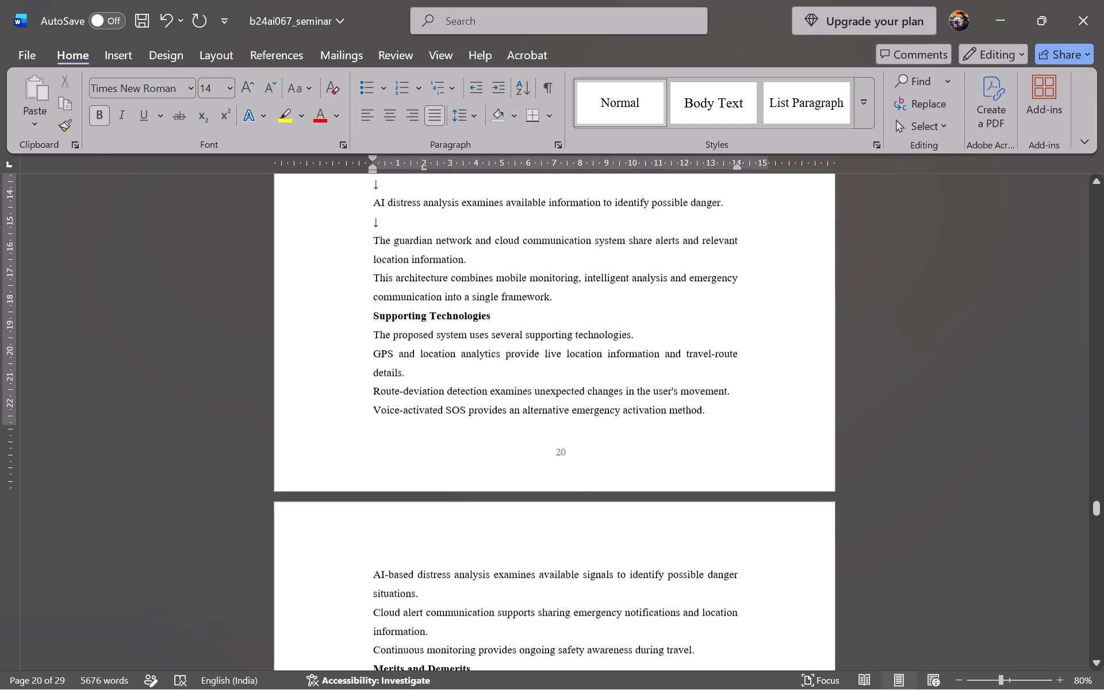
pyautogui.click(371, 315)
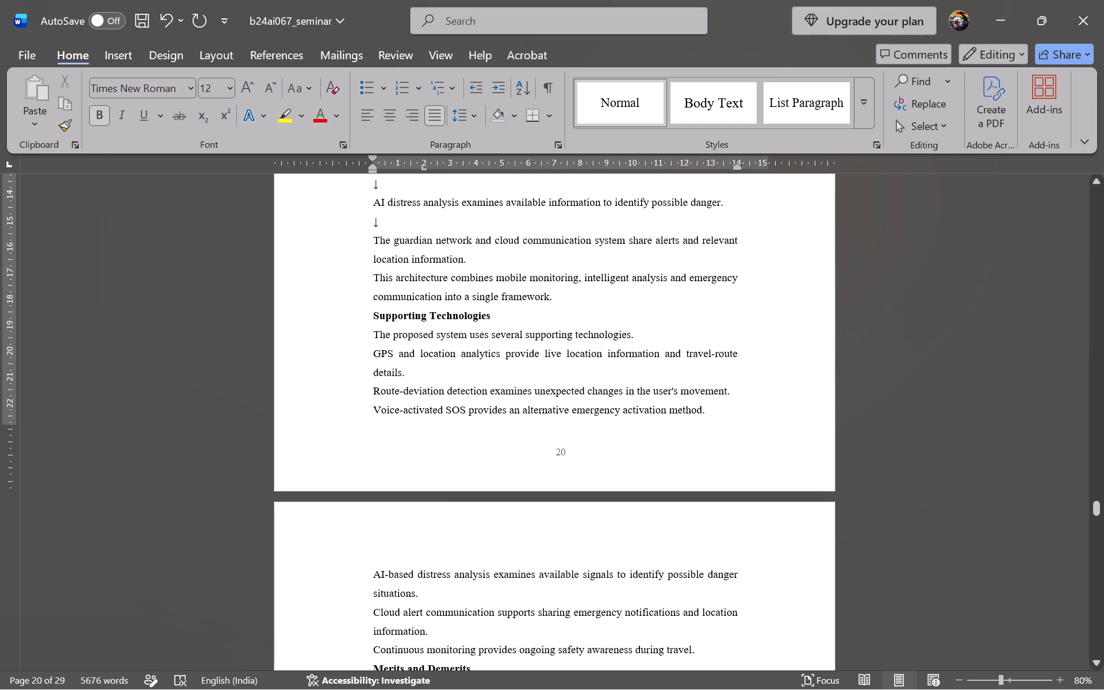
pyautogui.moveTo(491, 316); pyautogui.dragTo(382, 318)
pyautogui.hotkey('ctrl', 'shift', 'p')
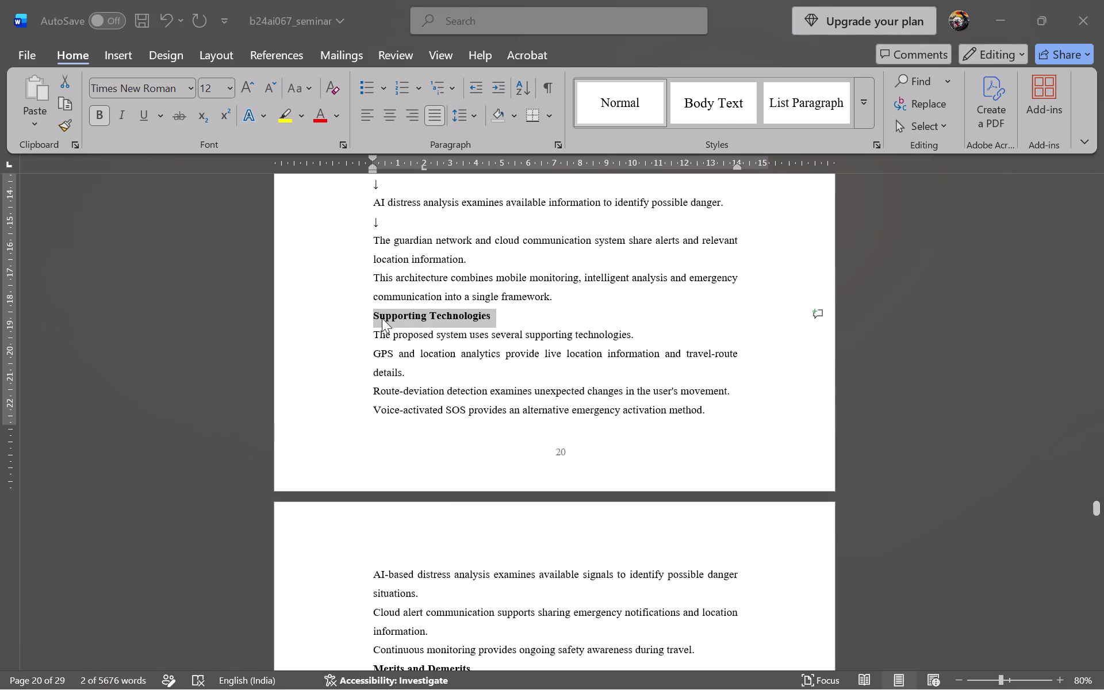
pyautogui.write('14')
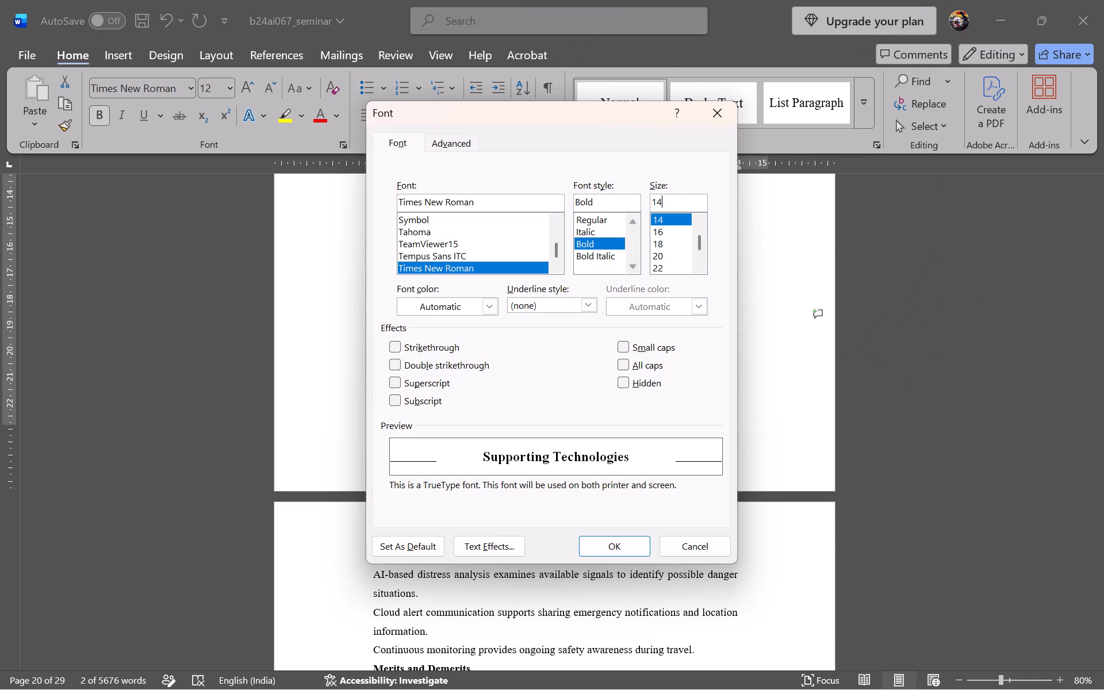
pyautogui.press('Return')
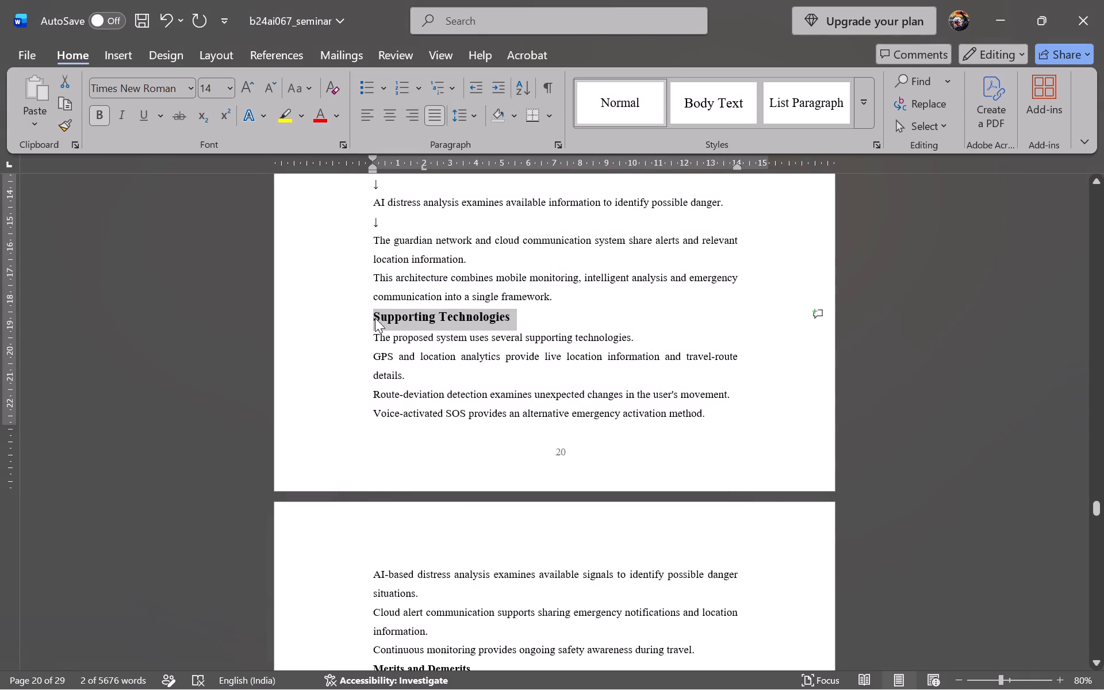
# Number the Supporting Technologies heading as 2.2.3.
pyautogui.click(375, 318)
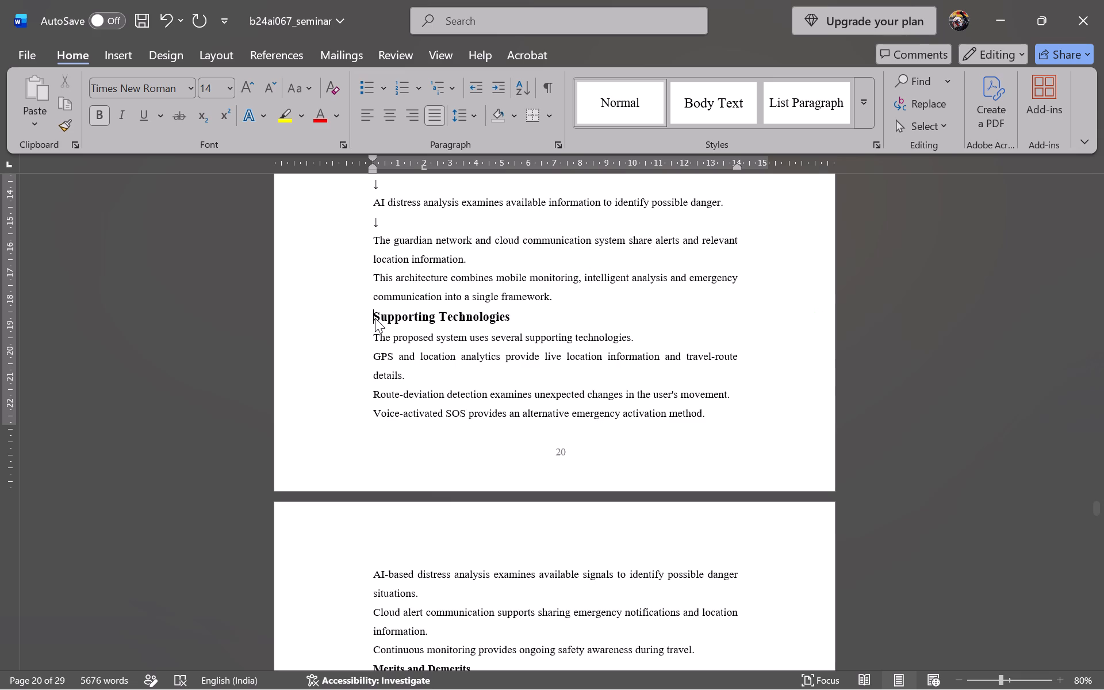
pyautogui.press('2')
pyautogui.write('.2')
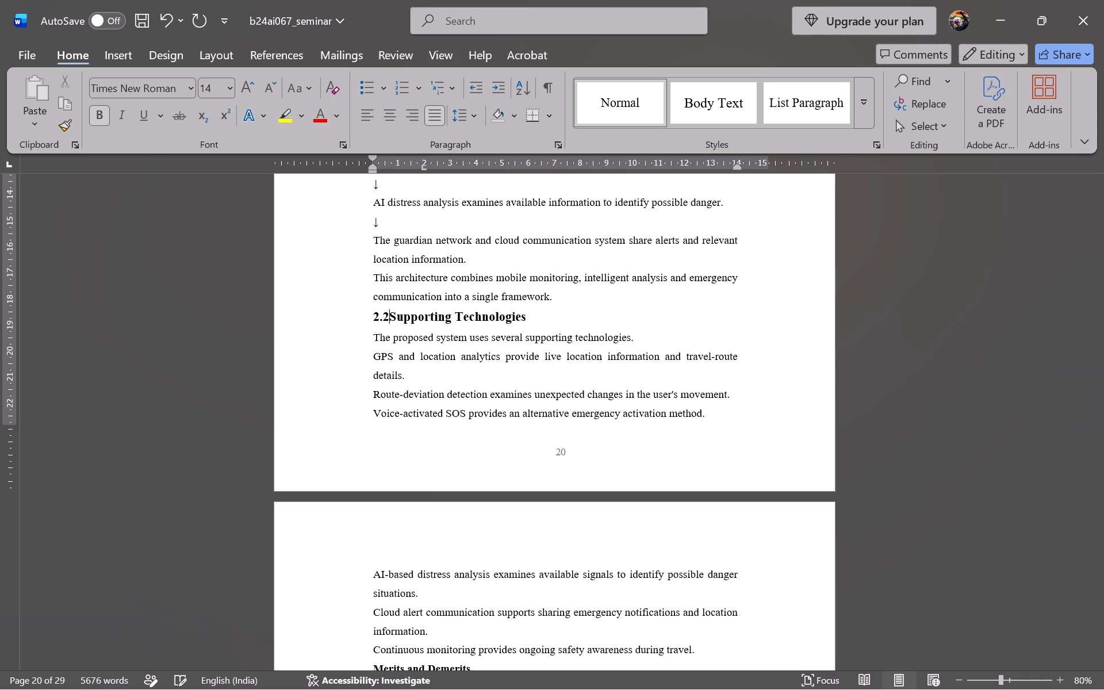
pyautogui.write('.3')
pyautogui.press('space')
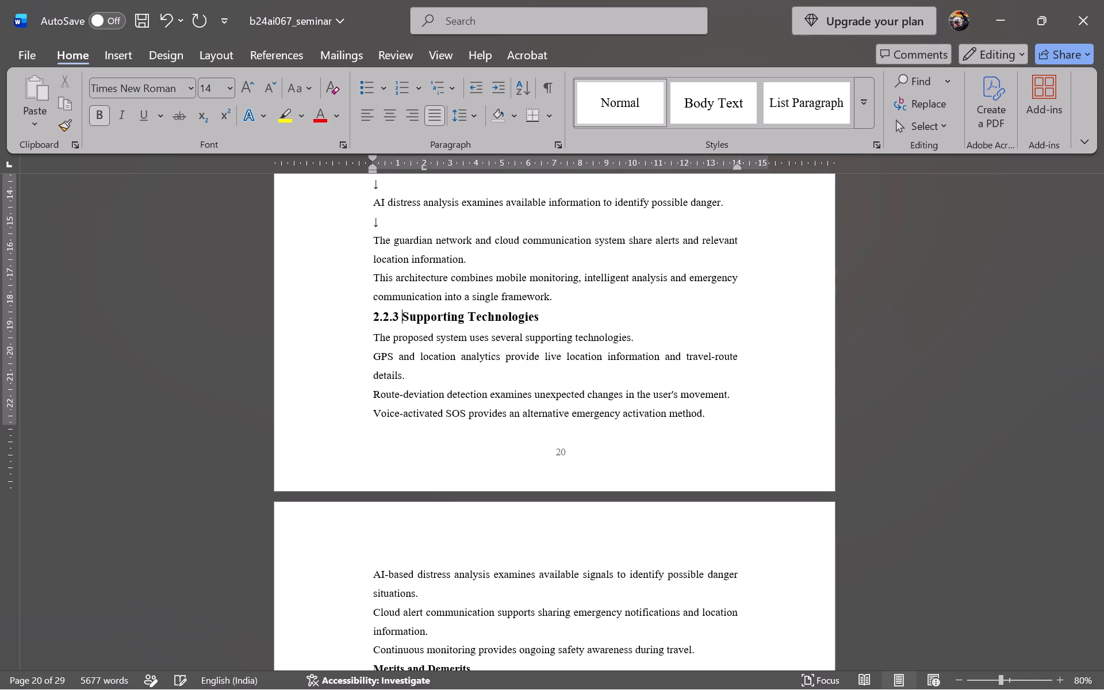
# Add space after the Get Help item that ends the System Workflow list.
pyautogui.scroll(1, 520, 282)
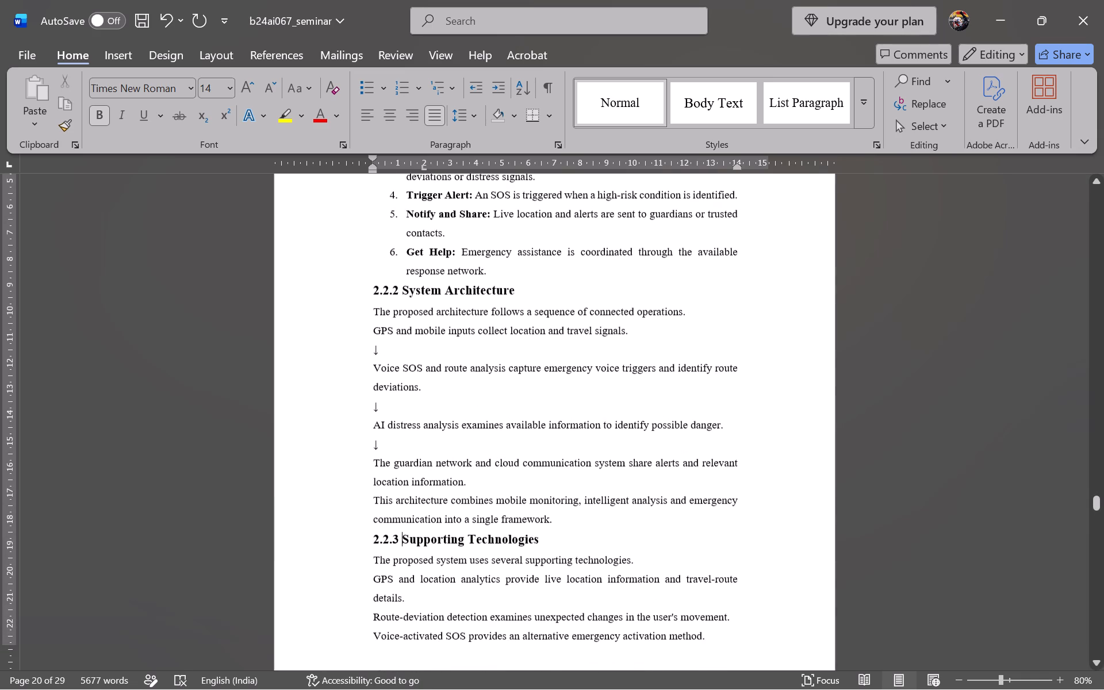
pyautogui.click(524, 268)
pyautogui.click(470, 116)
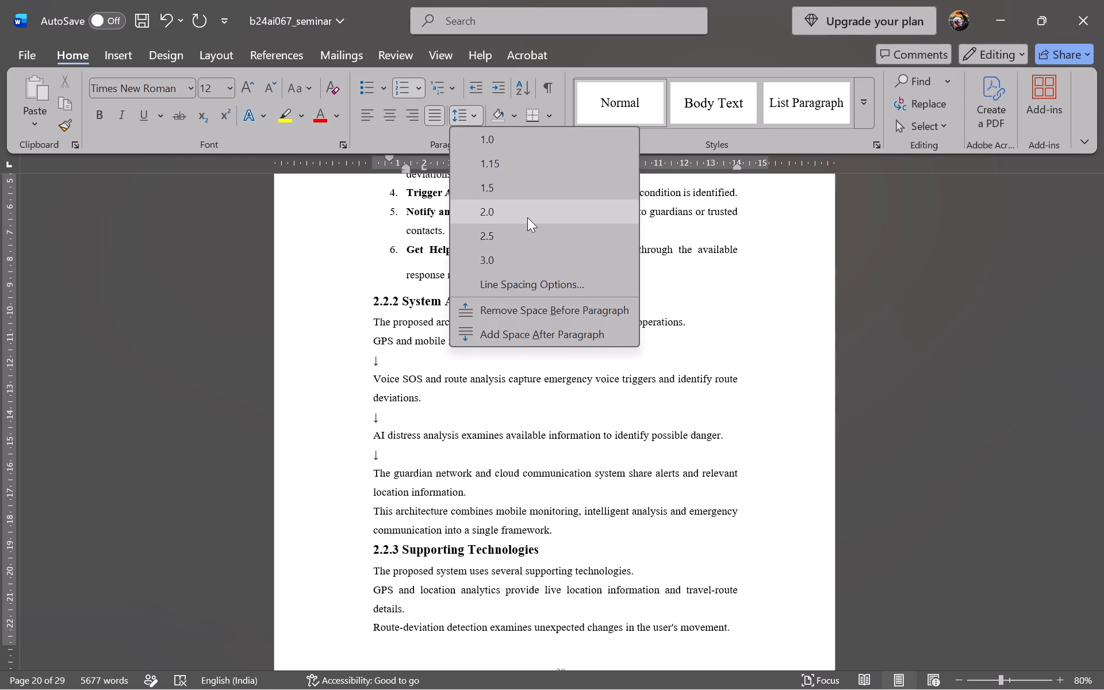
pyautogui.click(537, 333)
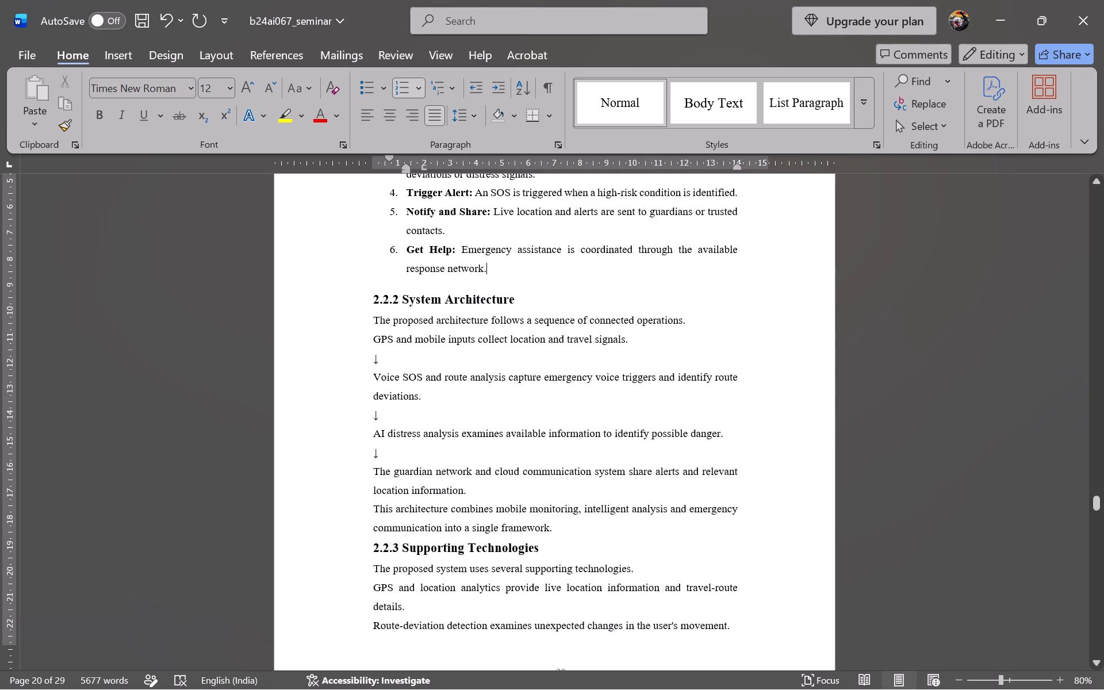
# Add space after the 2.2.2 System Architecture heading paragraph.
pyautogui.click(545, 299)
pyautogui.click(477, 123)
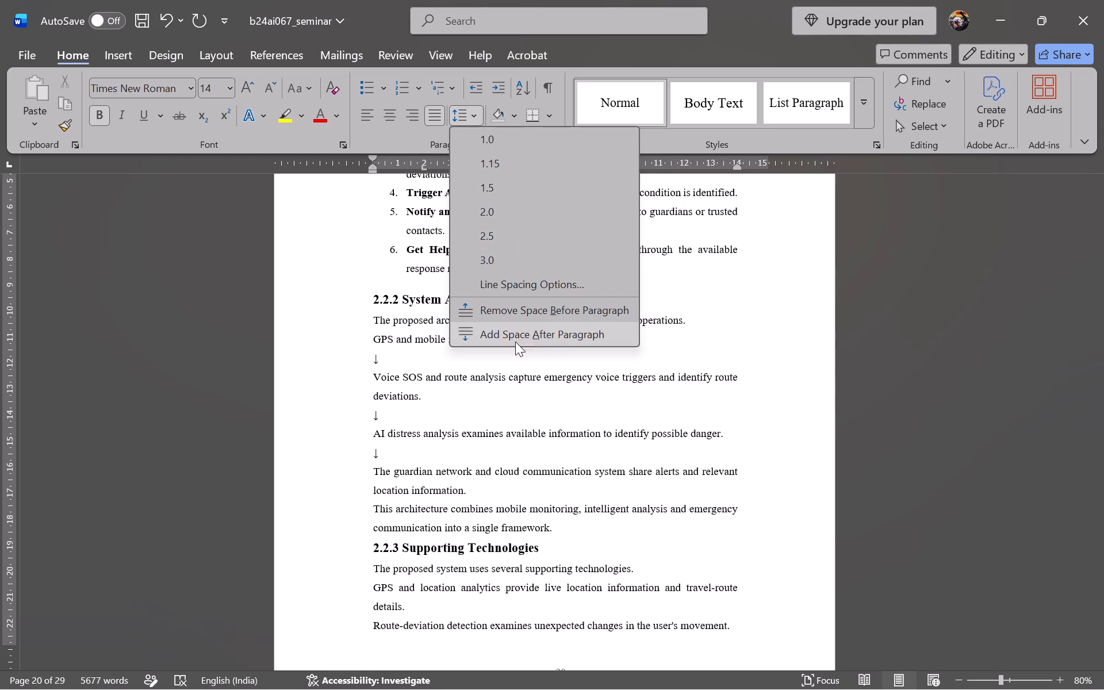
pyautogui.click(524, 343)
# Insert four empty paragraphs before the 2.2.3 Supporting Technologies heading to move it to the top of the following page.
pyautogui.scroll(-2, 524, 343)
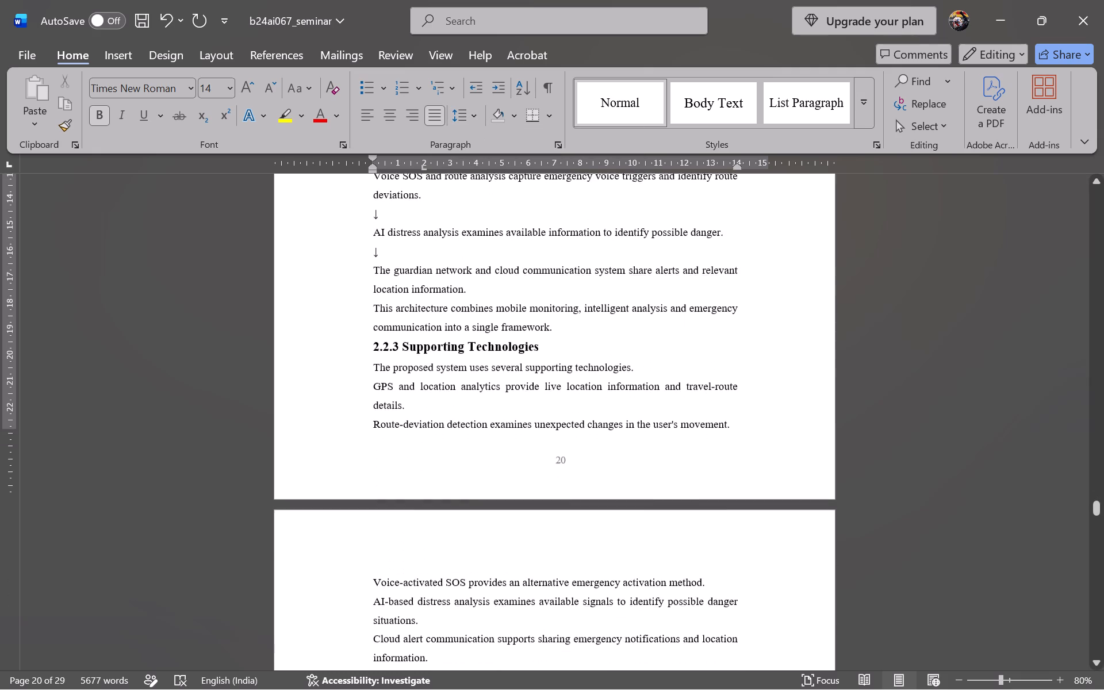
pyautogui.click(371, 340)
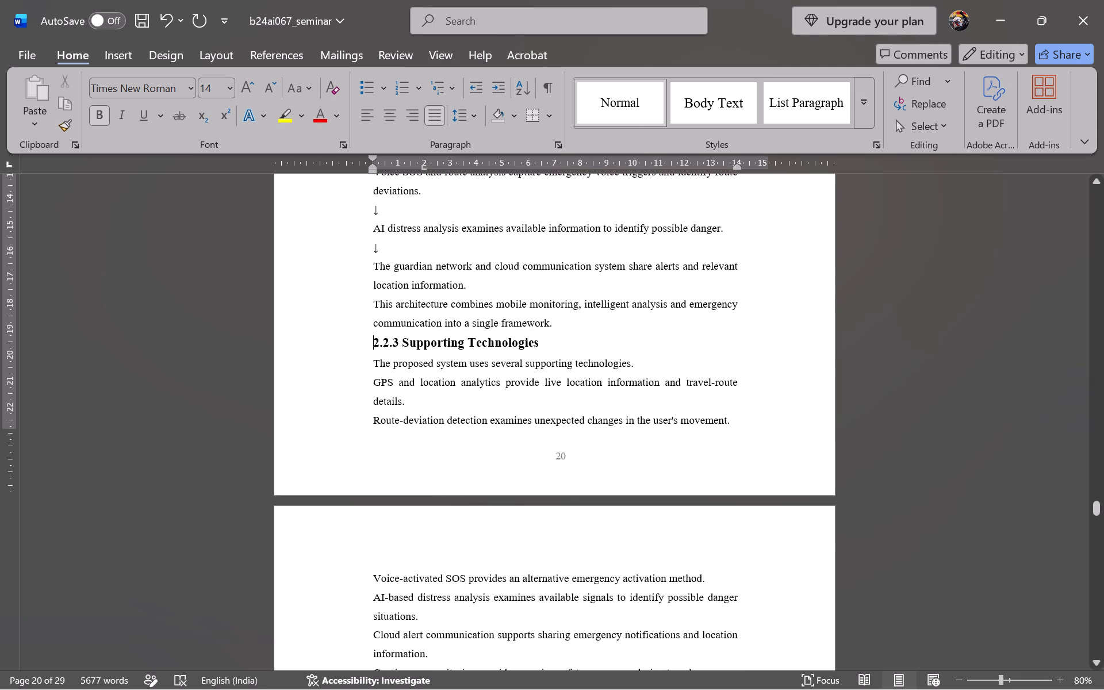
pyautogui.press('Return')
pyautogui.press('Return')
pyautogui.press('Return')
pyautogui.press('Return')
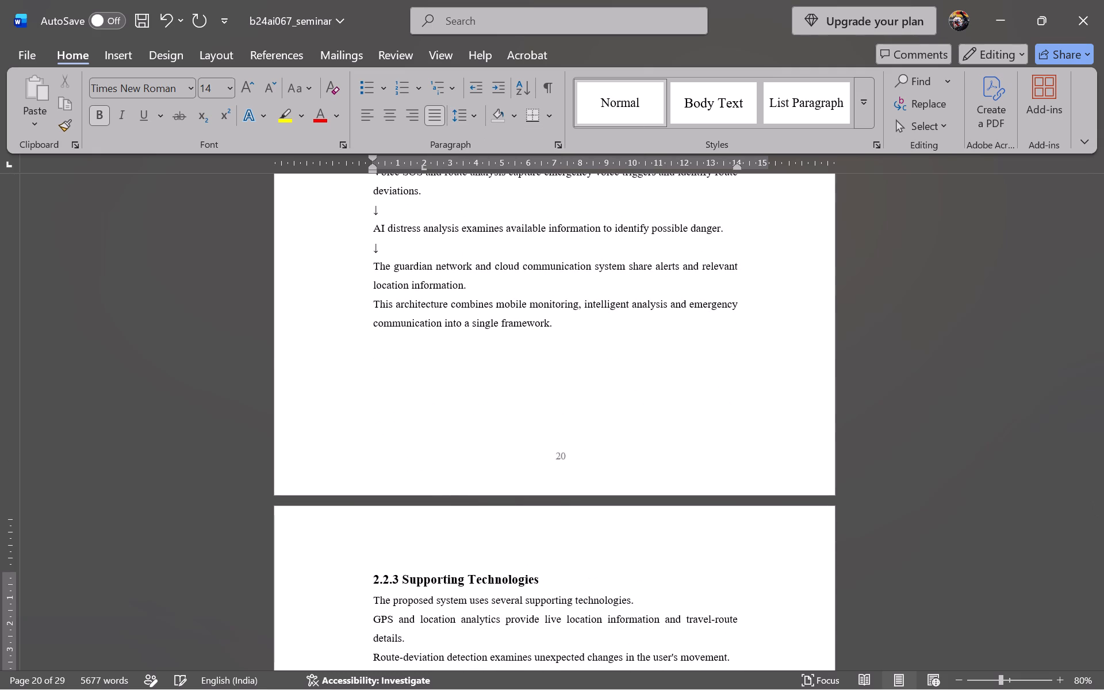
# Add space after the 2.2.3 Supporting Technologies heading paragraph.
pyautogui.scroll(-1, 371, 340)
pyautogui.click(554, 349)
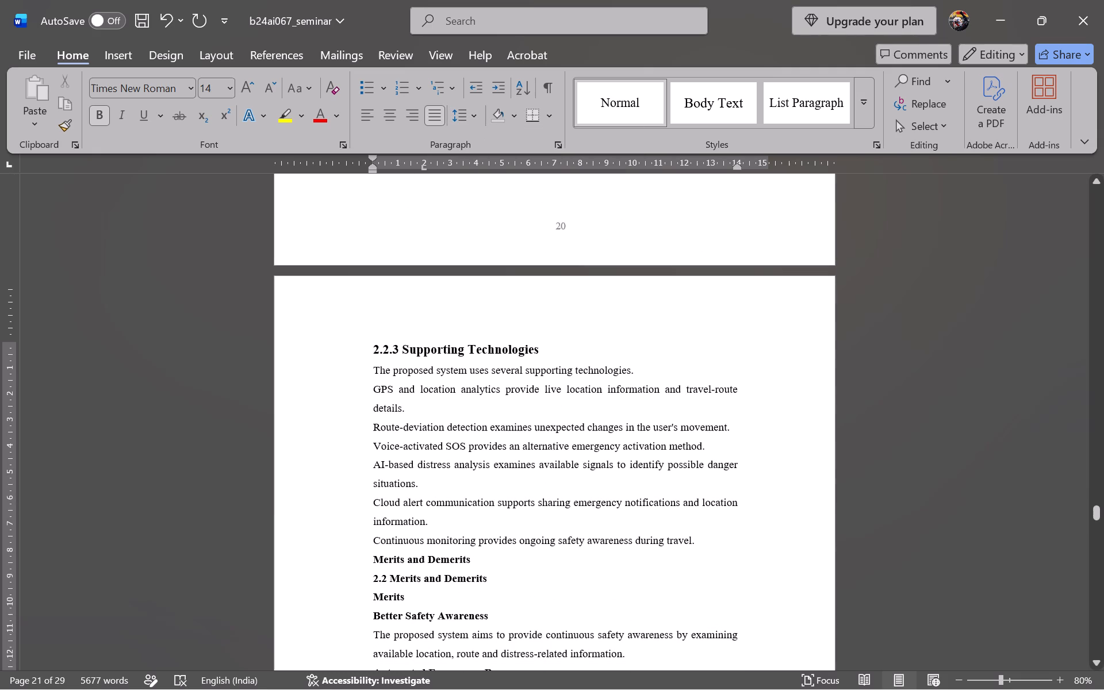
pyautogui.click(478, 120)
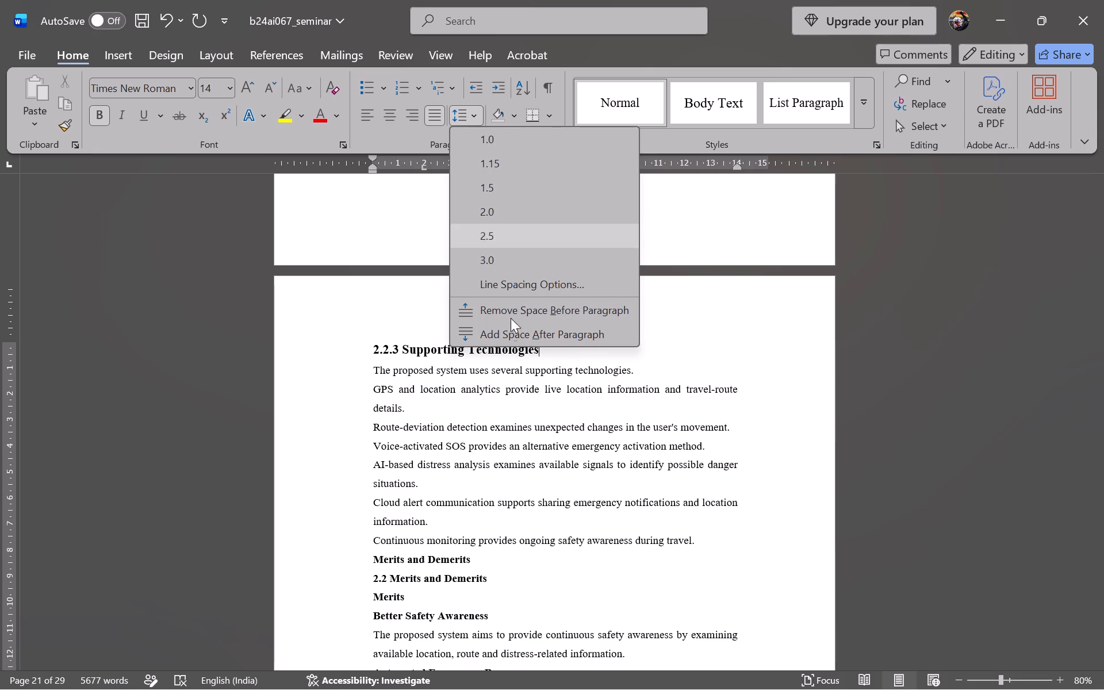
pyautogui.click(508, 340)
# Remove the duplicate Merits and Demerits line with its 2.2 number, and number the remaining heading 2.3.
pyautogui.scroll(-2, 508, 340)
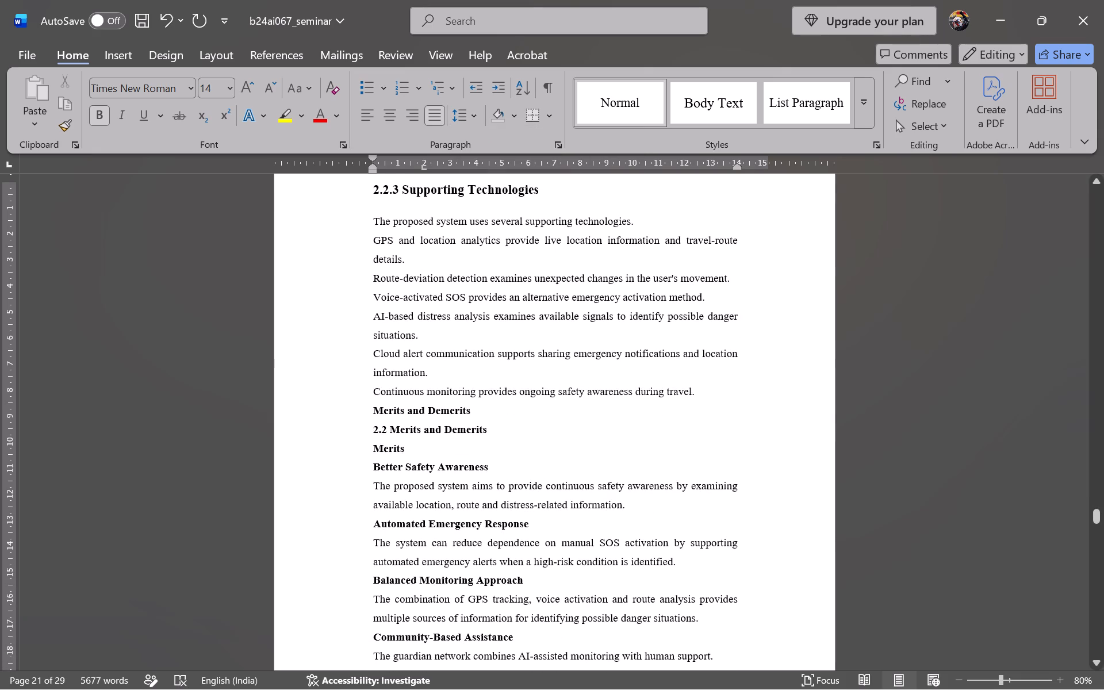
pyautogui.click(371, 413)
pyautogui.moveTo(390, 428); pyautogui.dragTo(371, 413)
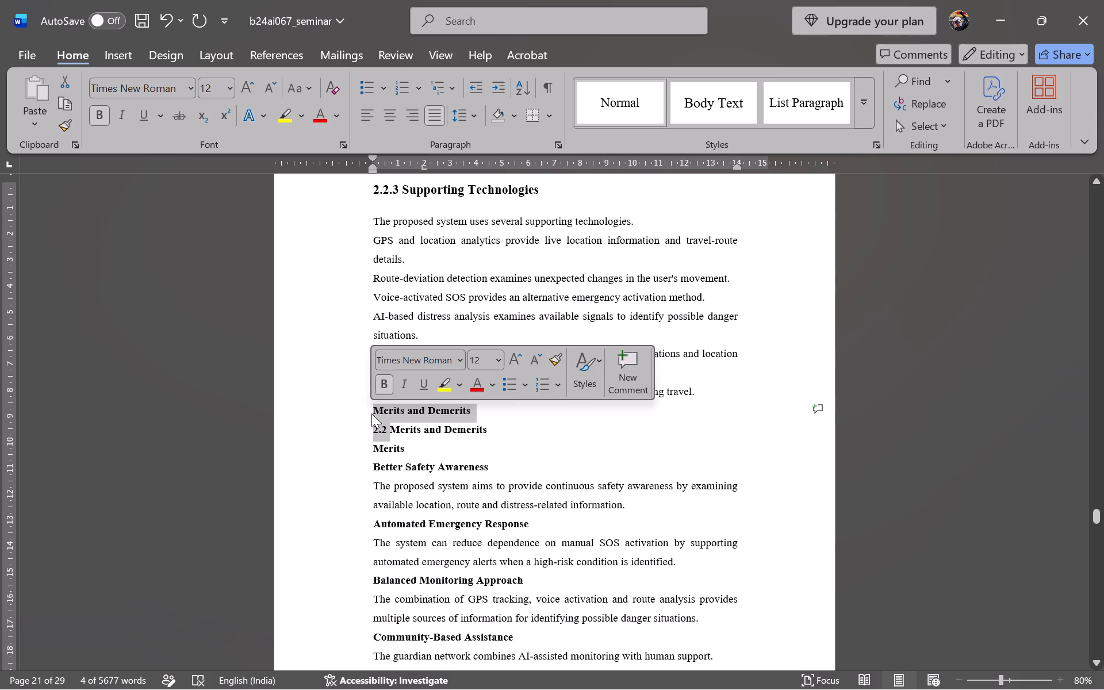
pyautogui.press('BackSpace')
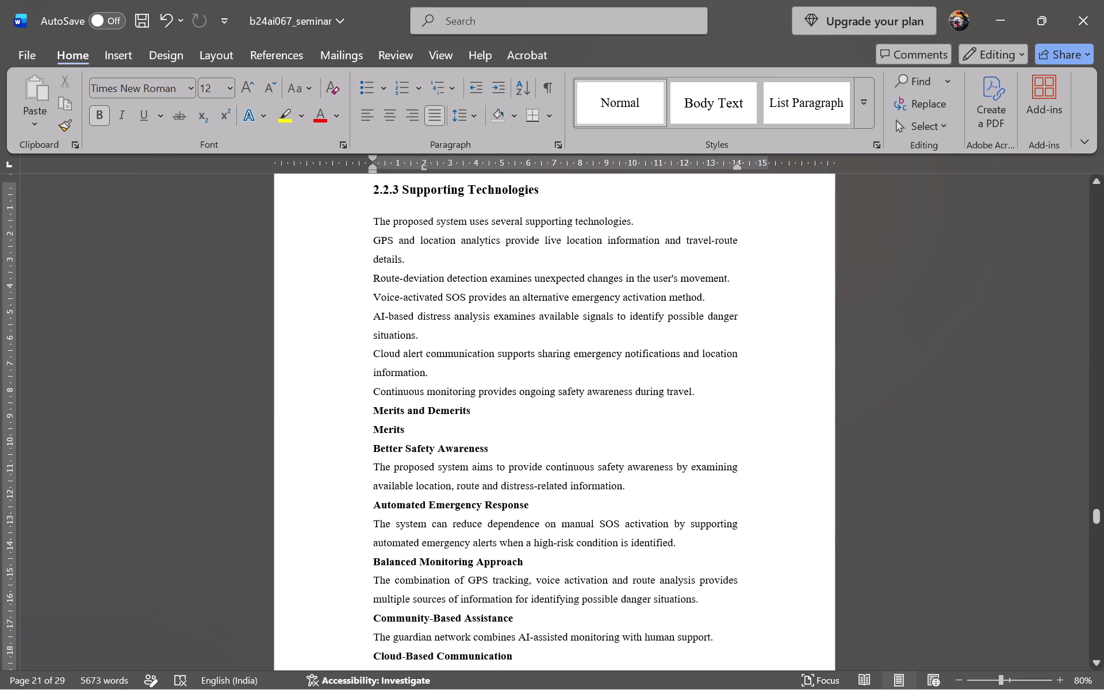
pyautogui.press('2')
pyautogui.write('.3')
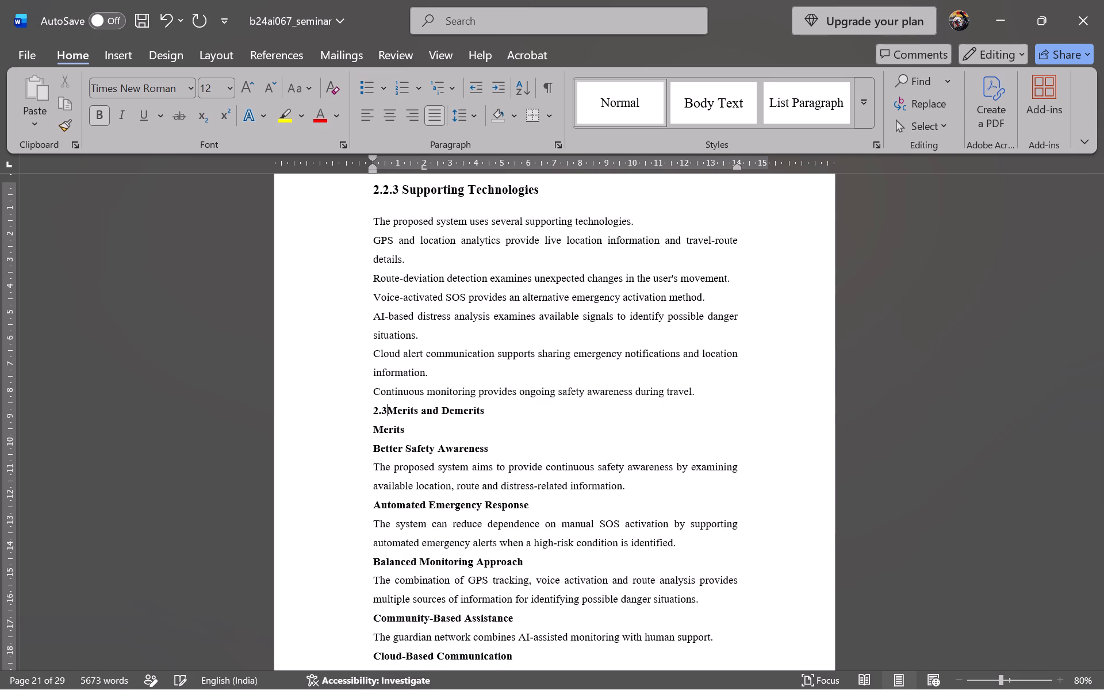
pyautogui.press('space')
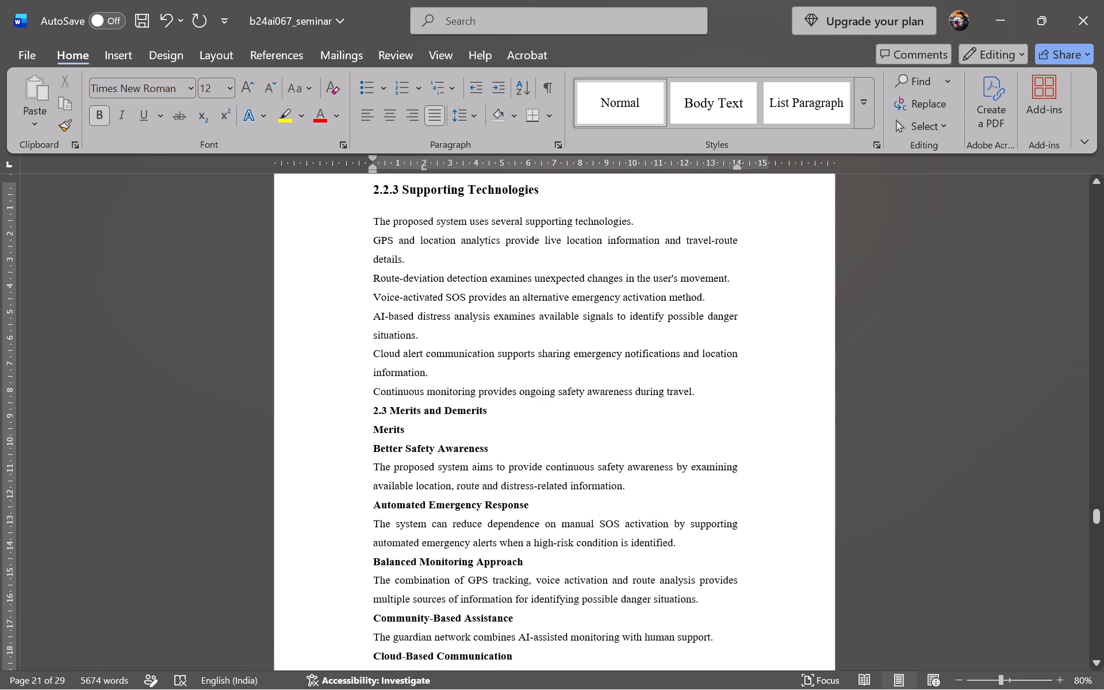
# Set the 2.3 Merits and Demerits heading to 14 points.
pyautogui.moveTo(371, 414); pyautogui.dragTo(476, 408)
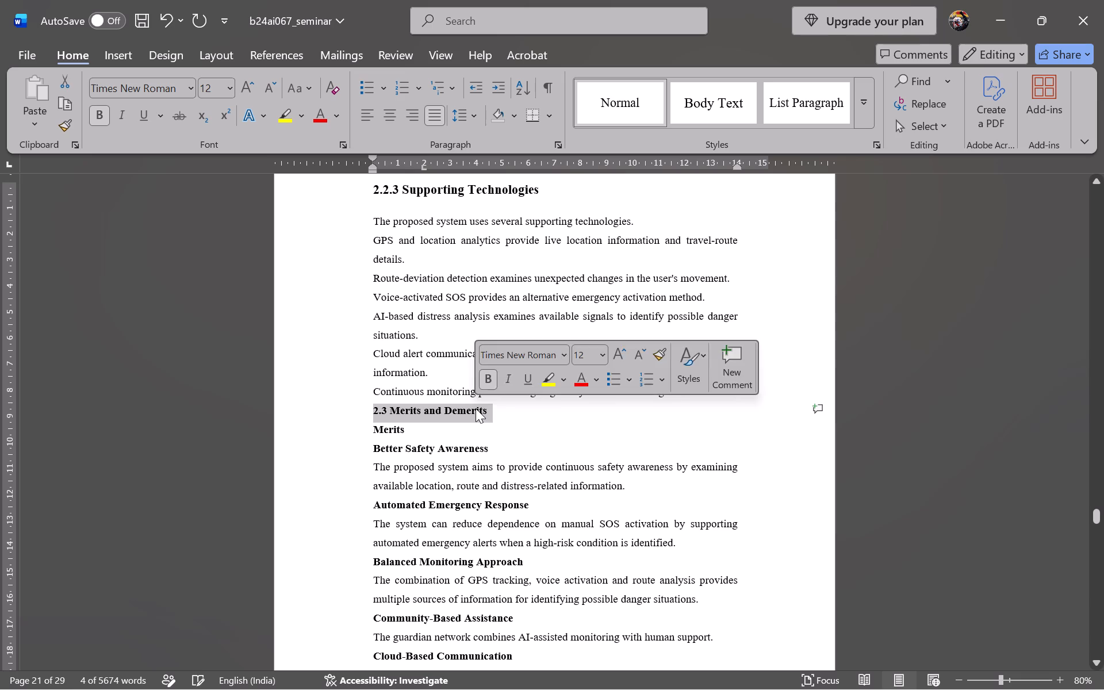
pyautogui.hotkey('ctrl', 'shift', 'p')
pyautogui.write('14')
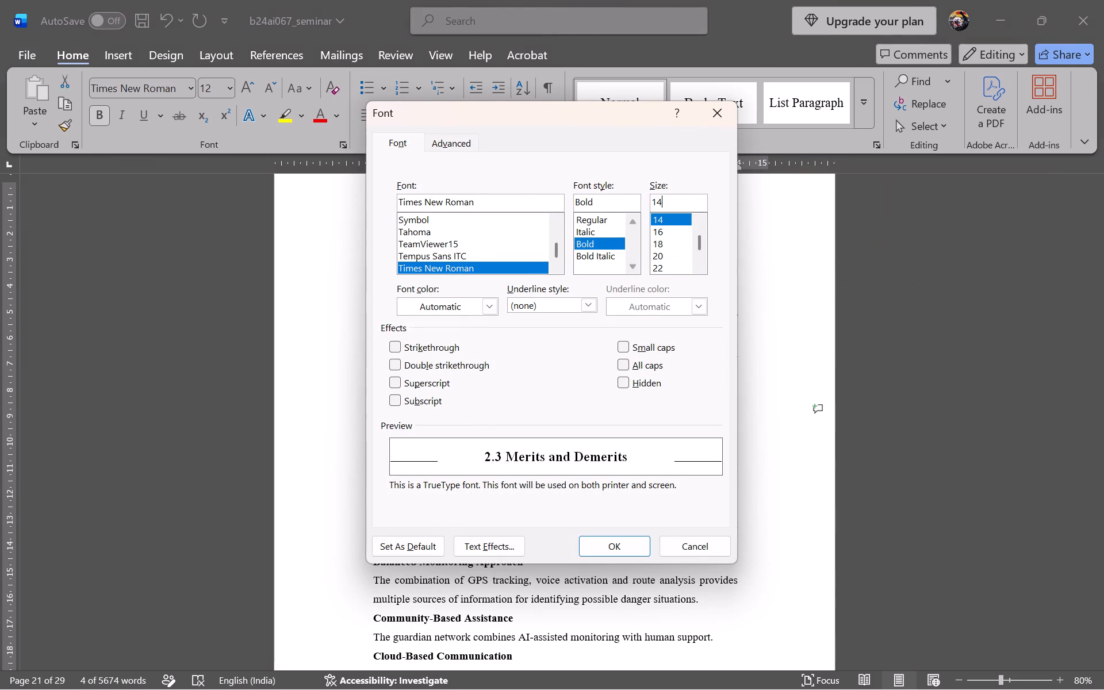
pyautogui.press('Return')
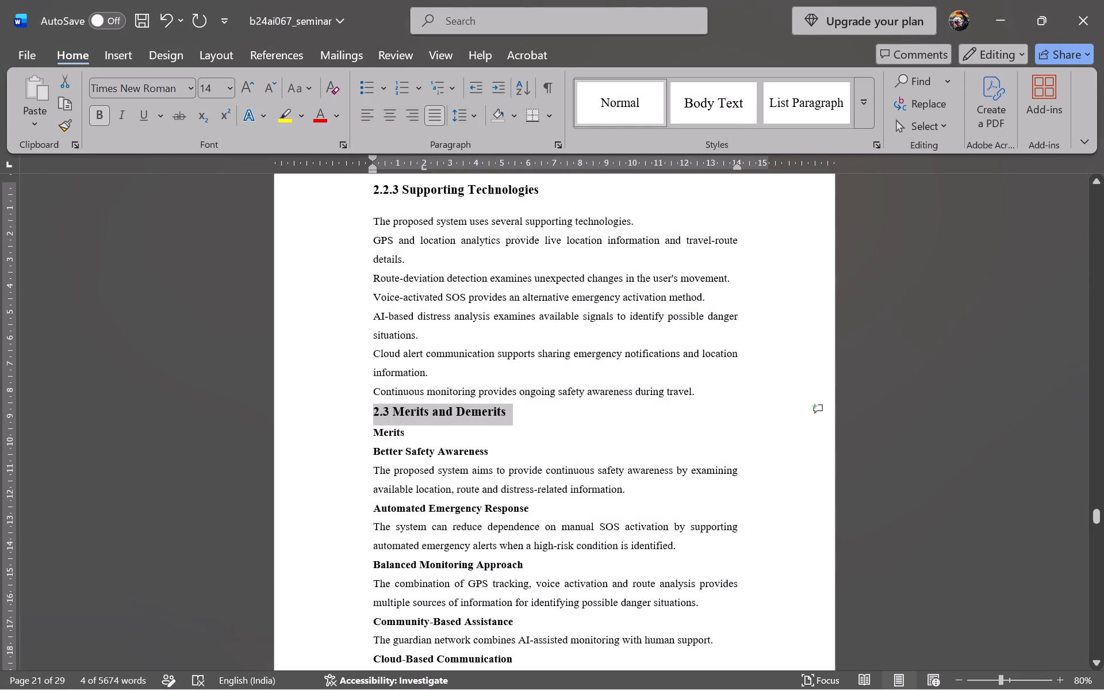
# Number the Merits subheading 2.3.1.
pyautogui.click(415, 437)
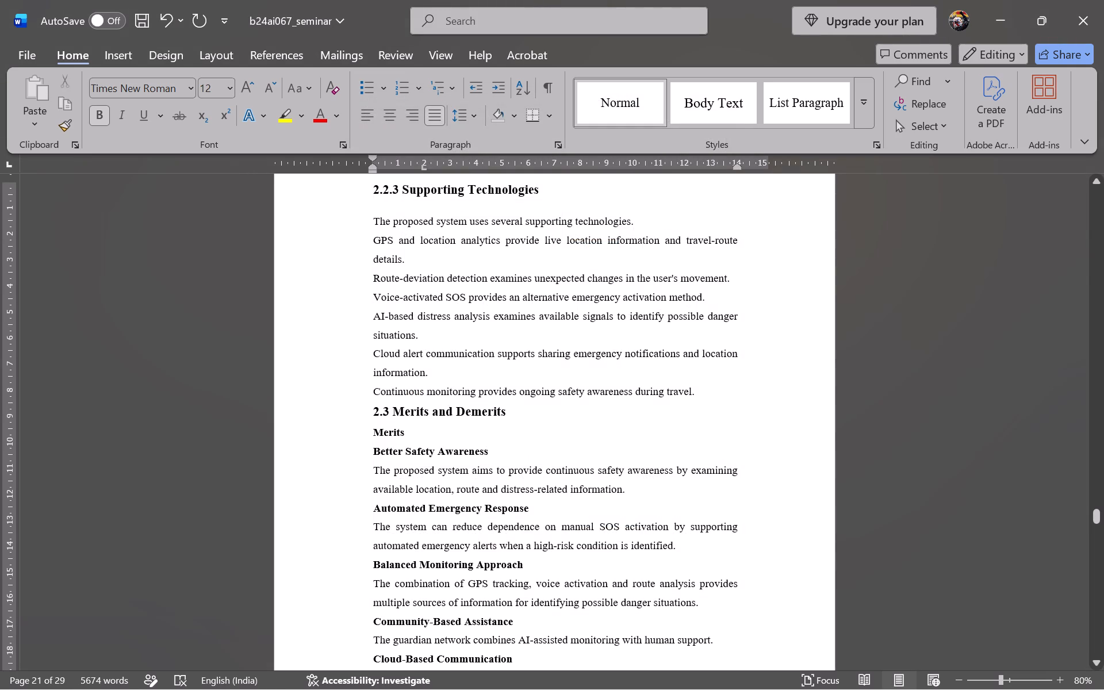
pyautogui.click(374, 427)
pyautogui.write('2.3.1')
pyautogui.press('space')
# Set the 2.3.1 Merits heading to 14 points.
pyautogui.moveTo(476, 431); pyautogui.dragTo(348, 444)
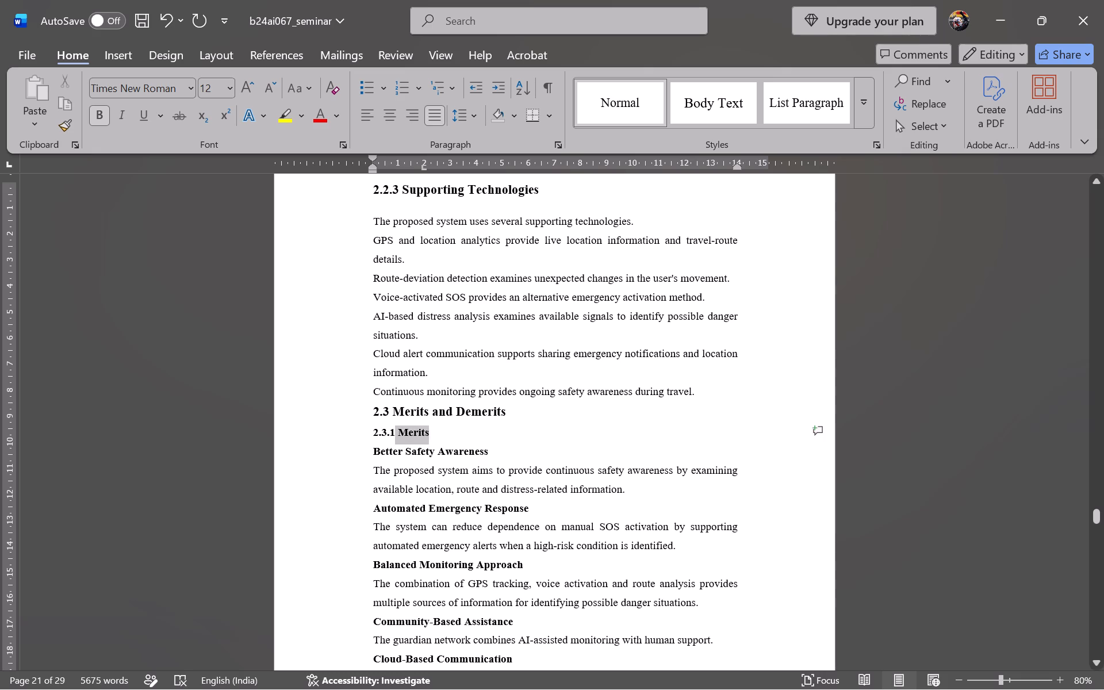
pyautogui.moveTo(348, 444); pyautogui.dragTo(370, 436)
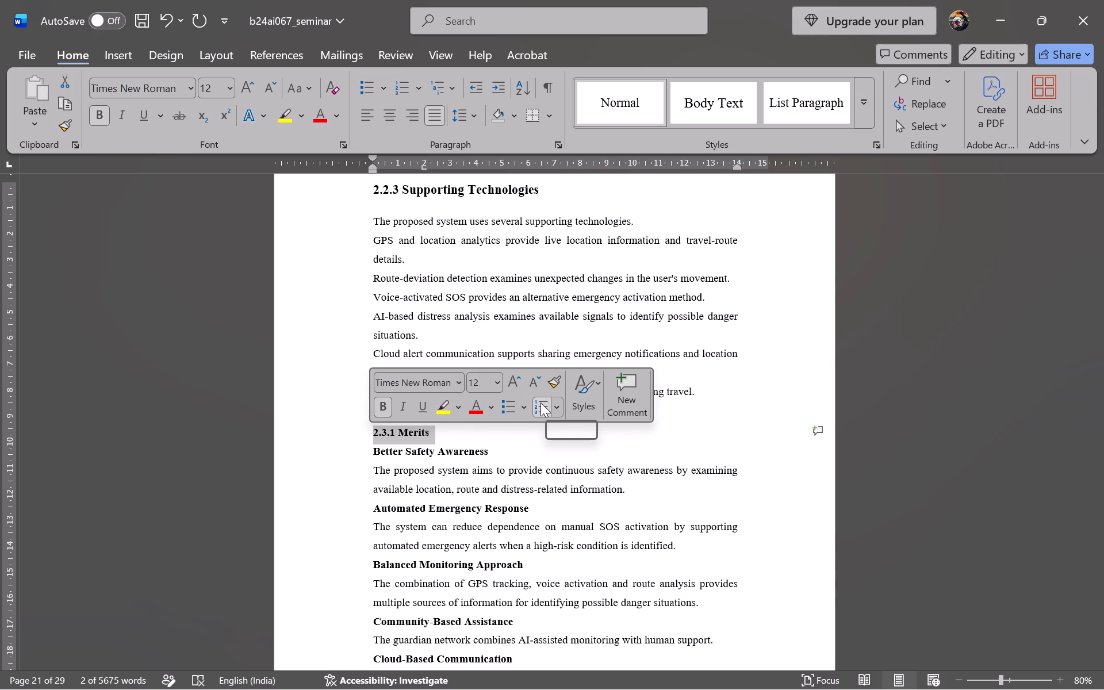
pyautogui.hotkey('ctrl', 'shift', 'p')
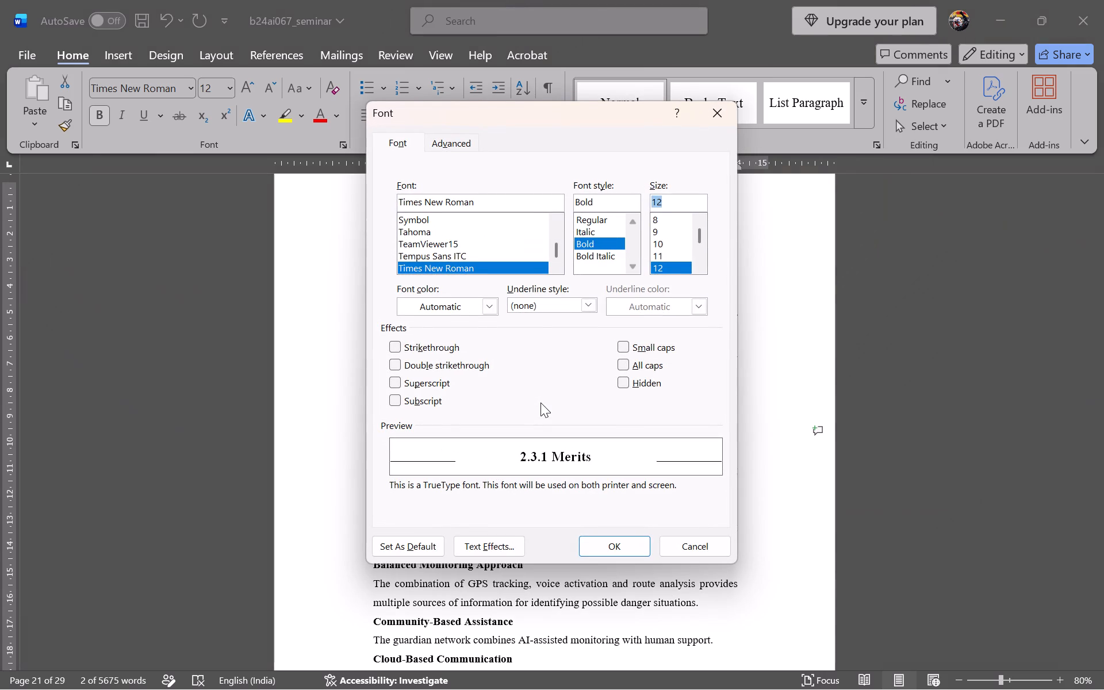
pyautogui.write('14')
pyautogui.press('Return')
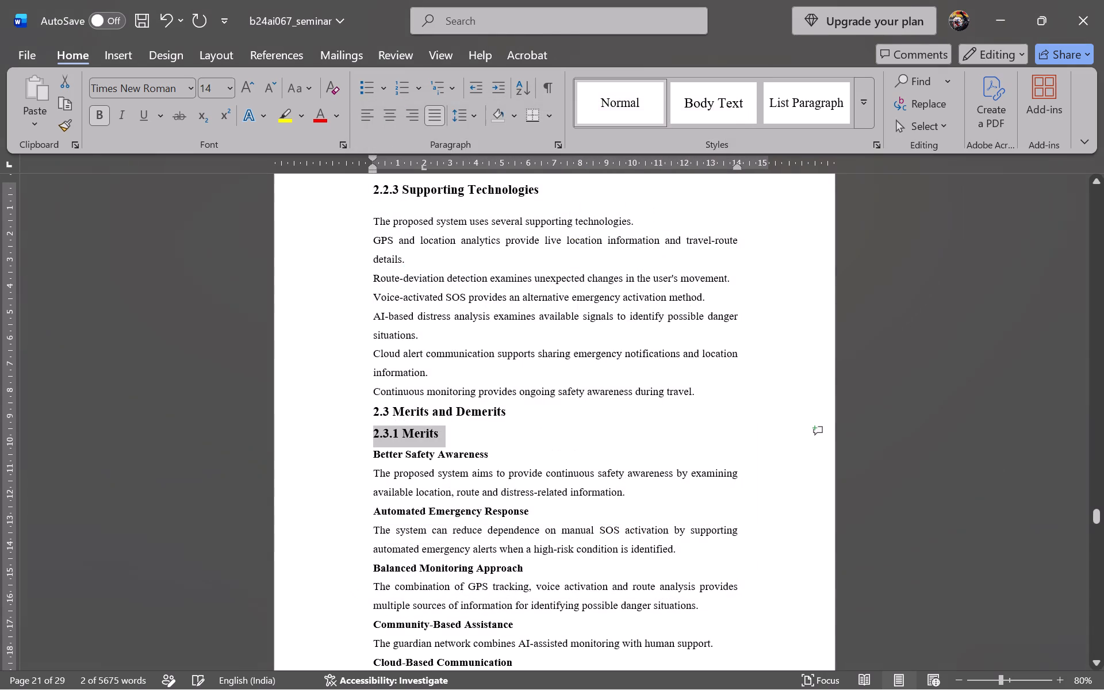
pyautogui.click(377, 435)
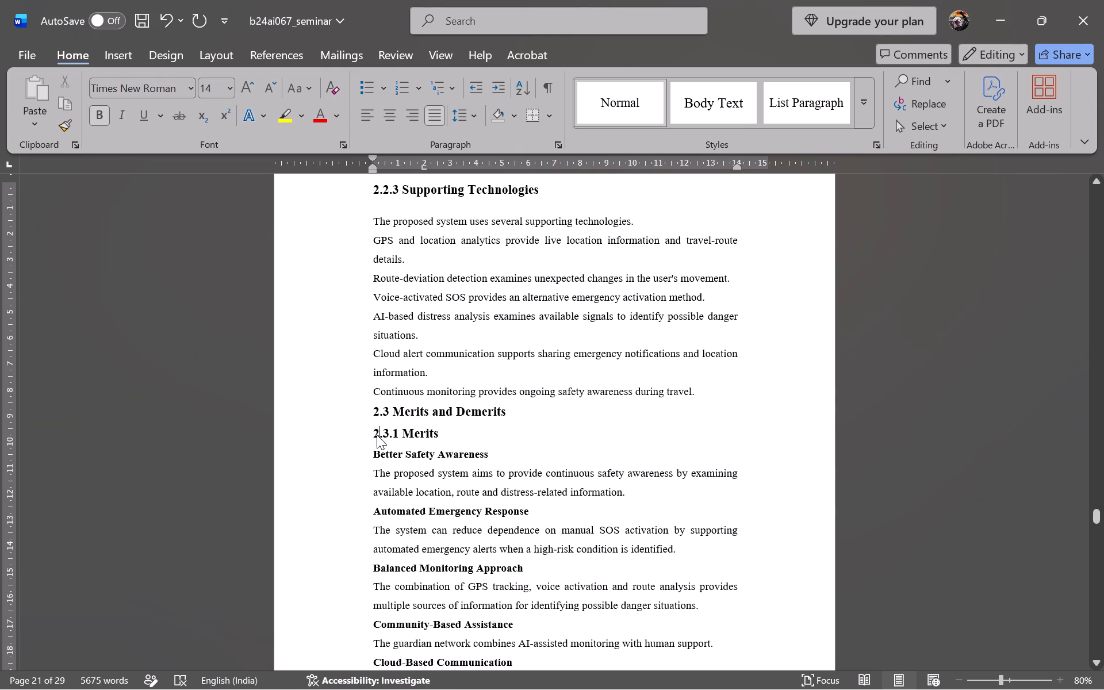
# Add space after the Continuous monitoring paragraph that ends the Supporting Technologies section.
pyautogui.click(700, 392)
pyautogui.click(481, 113)
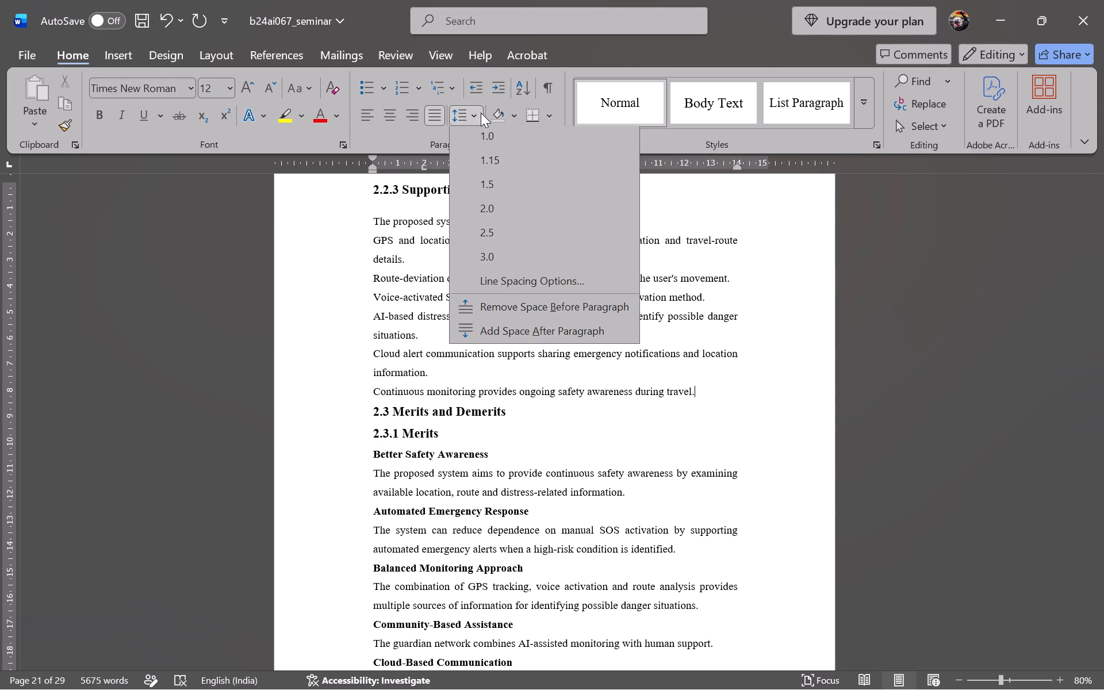
pyautogui.click(519, 331)
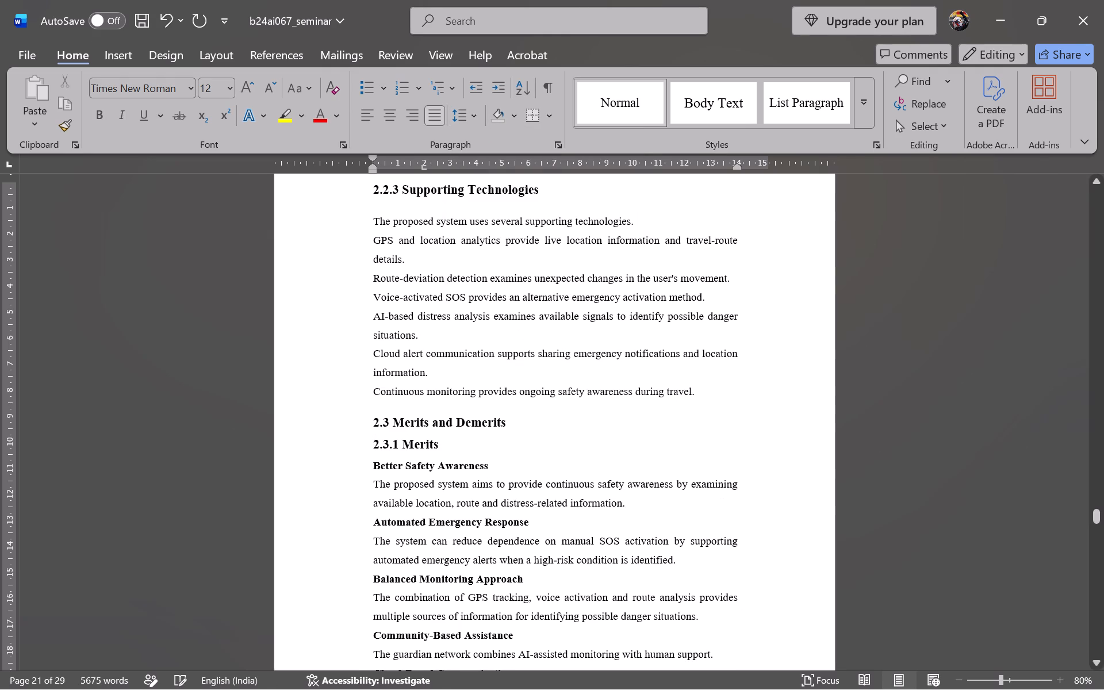
# Add space after both the 2.3 Merits and Demerits heading and the 2.3.1 Merits heading.
pyautogui.click(534, 427)
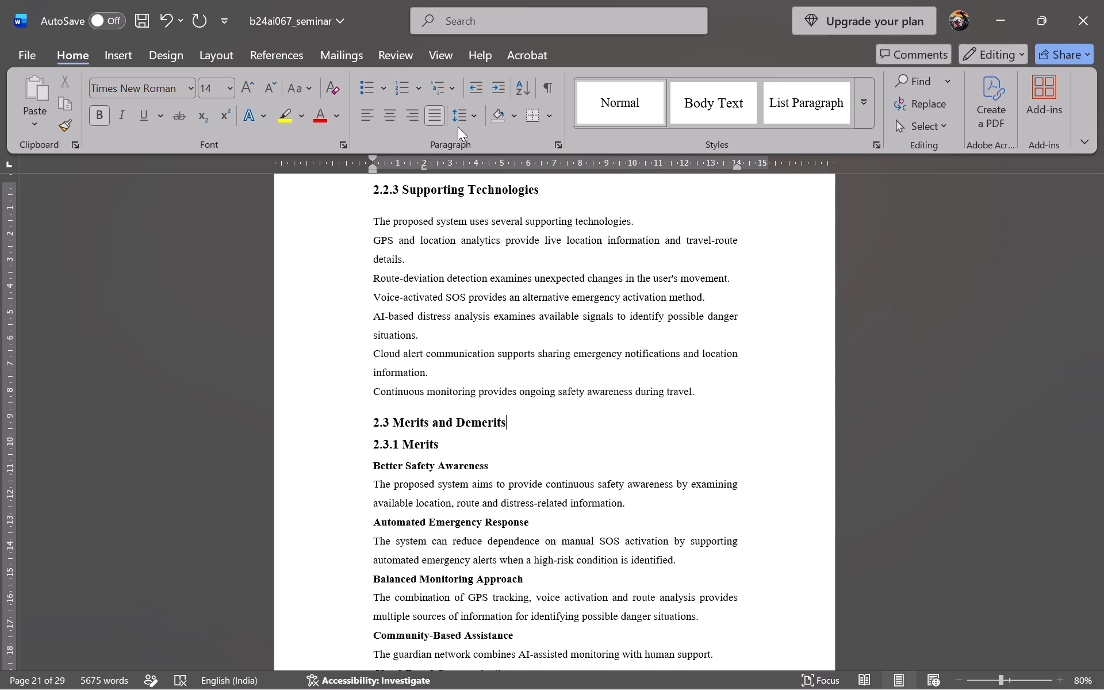
pyautogui.click(464, 120)
pyautogui.click(527, 333)
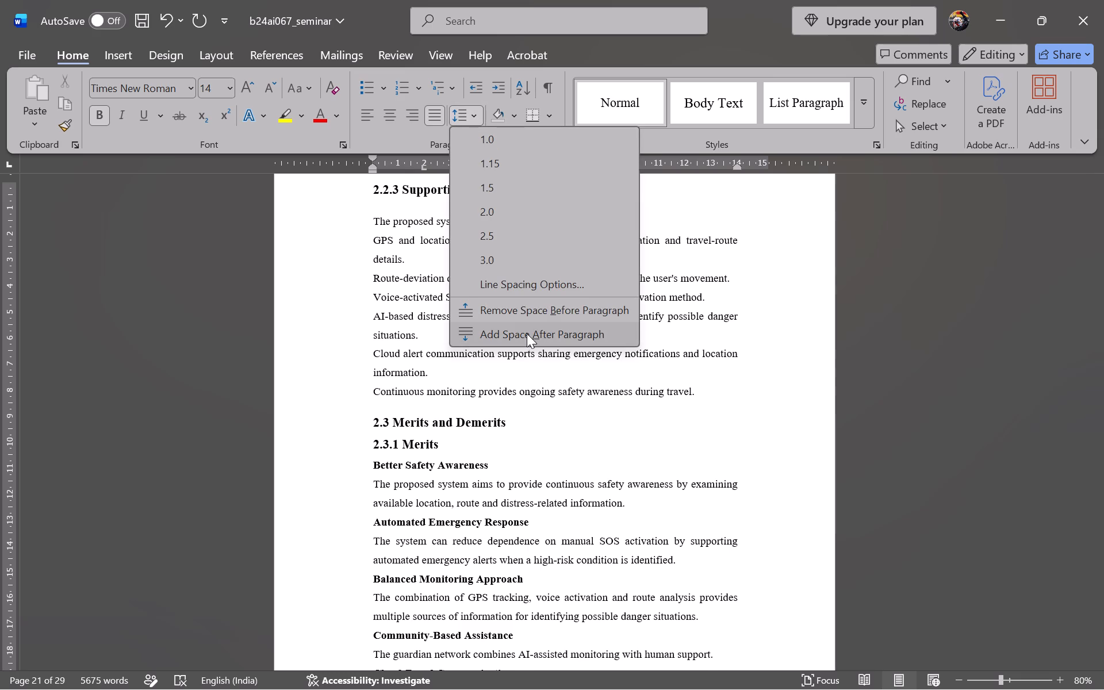
pyautogui.click(440, 454)
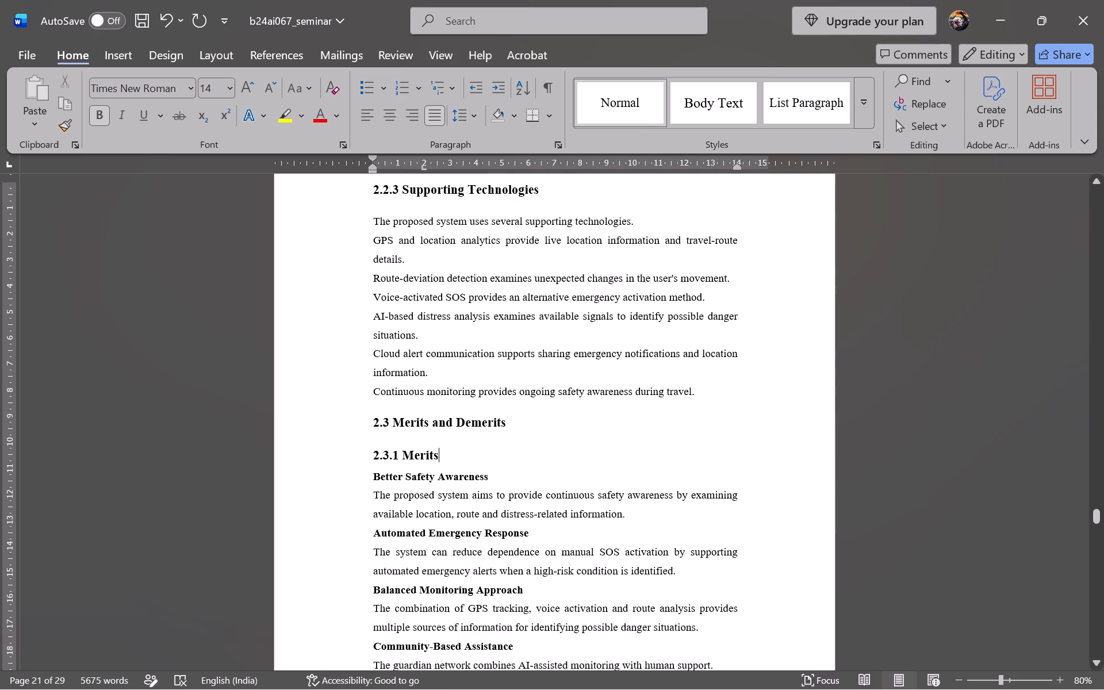
pyautogui.click(455, 114)
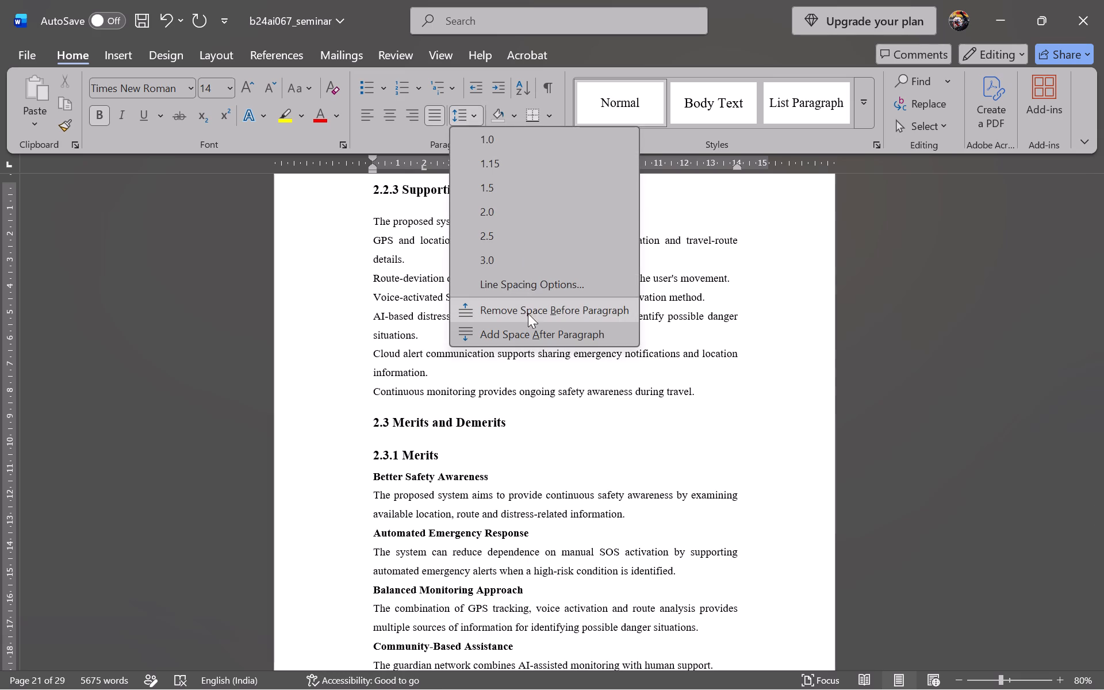
pyautogui.click(528, 323)
# Bullet the Merits subheadings Better Safety Awareness, Automated Emergency Response, Balanced Monitoring Approach, Community-Based Assistance and Cloud-Based Communication.
pyautogui.scroll(-1, 528, 323)
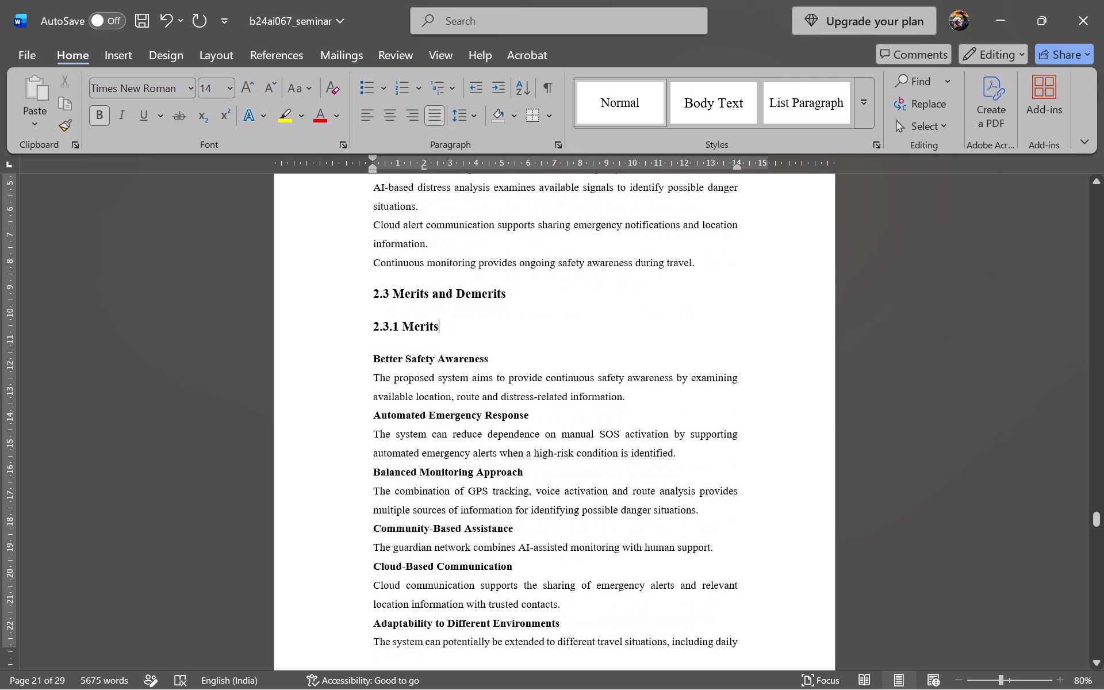
pyautogui.click(370, 358)
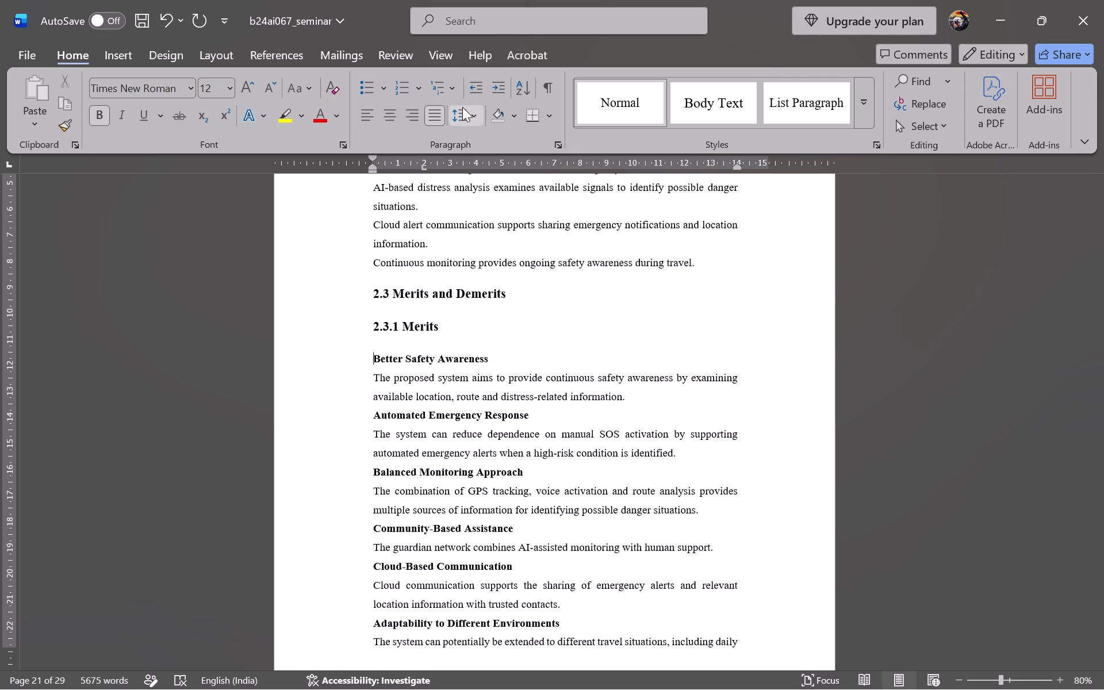
pyautogui.click(367, 81)
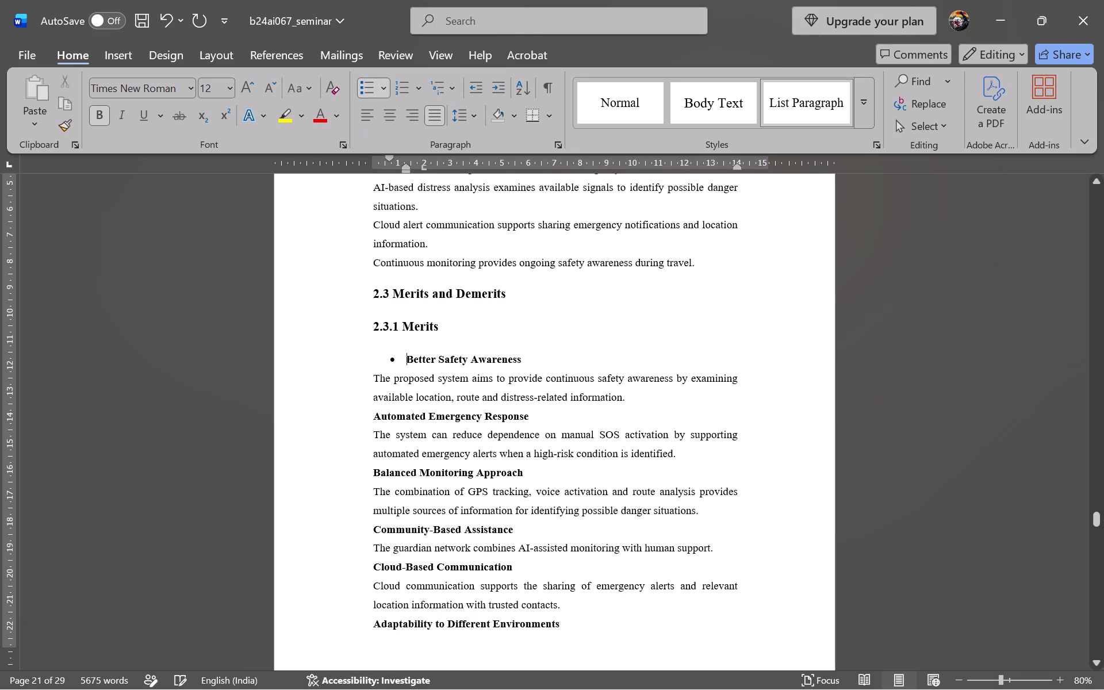
pyautogui.click(374, 413)
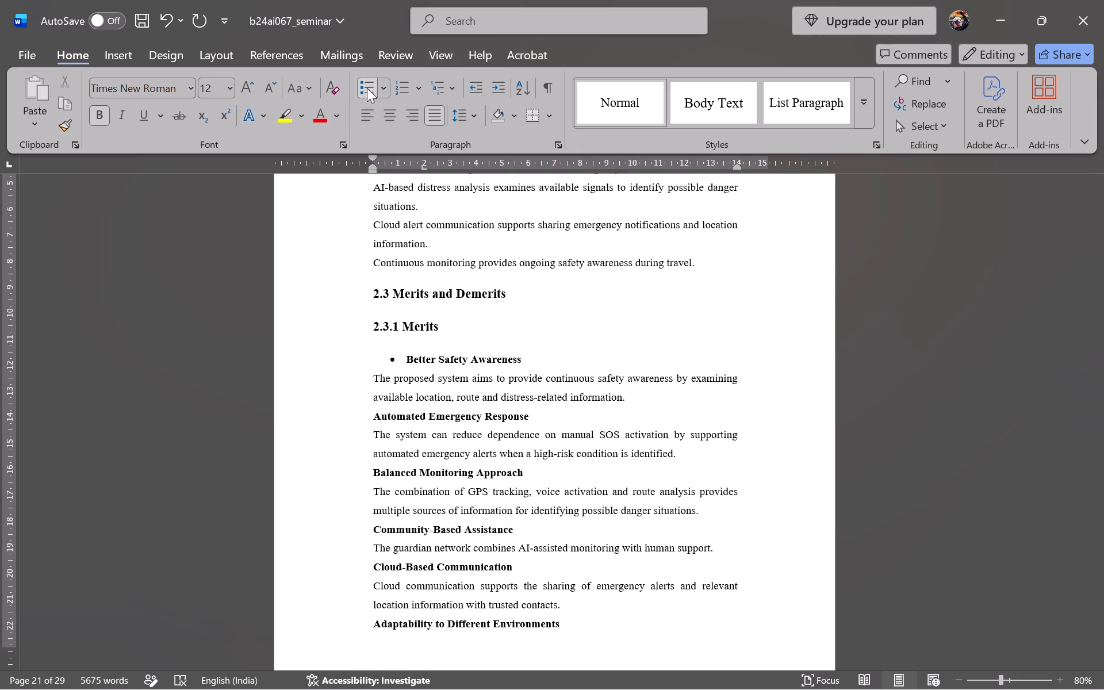
pyautogui.click(366, 88)
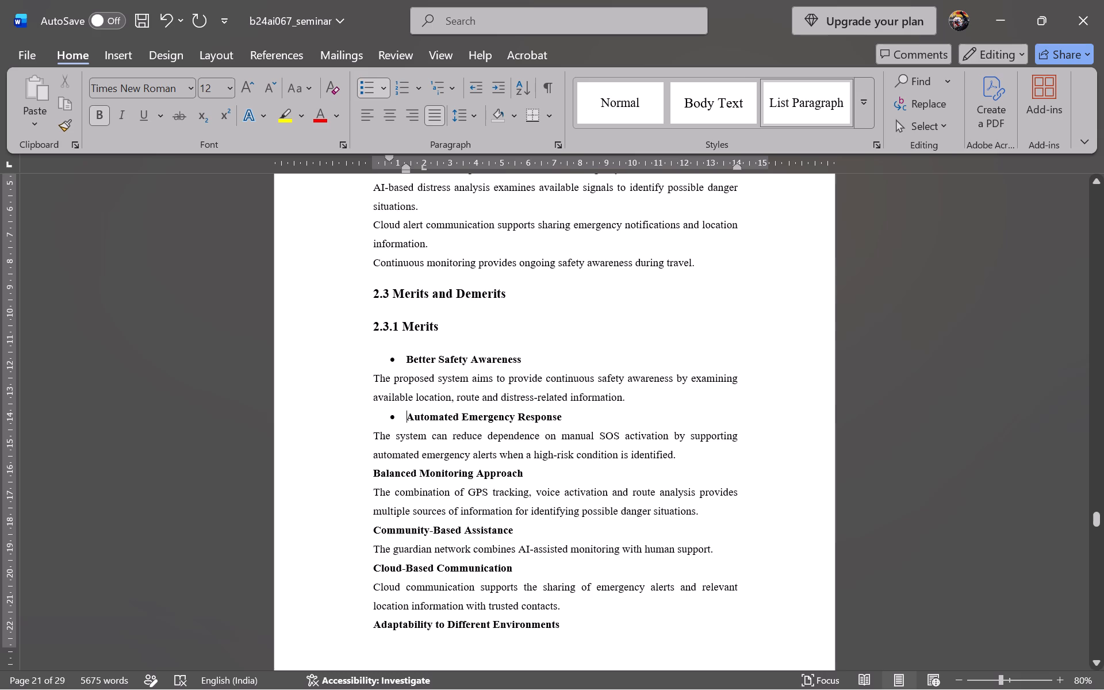
pyautogui.click(377, 473)
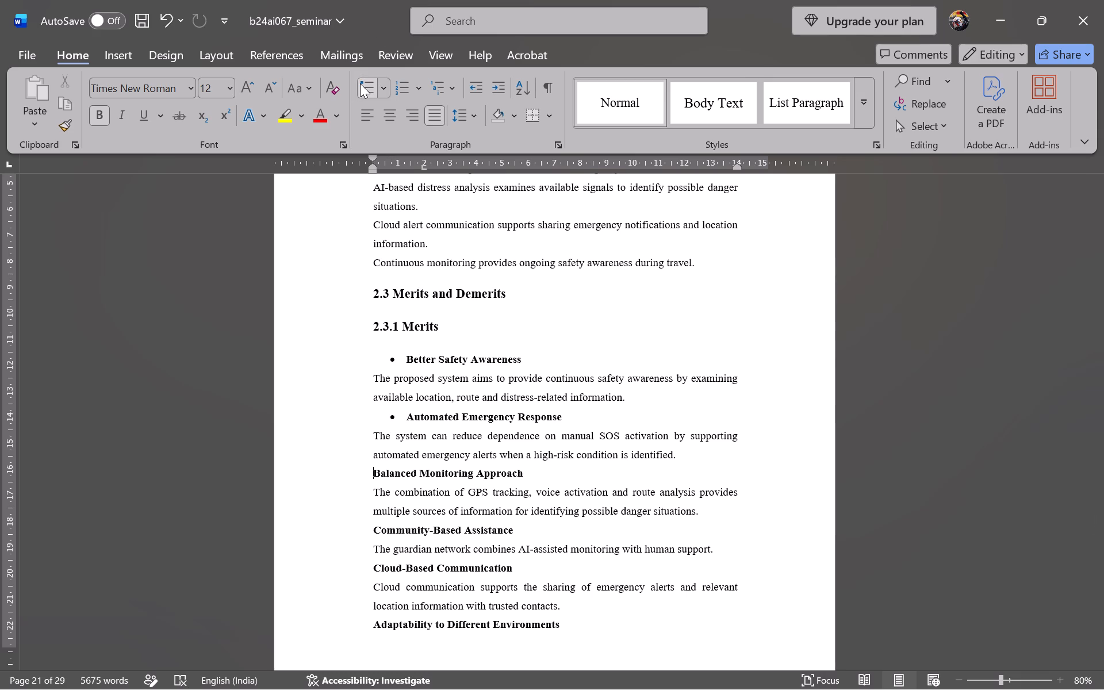
pyautogui.click(360, 83)
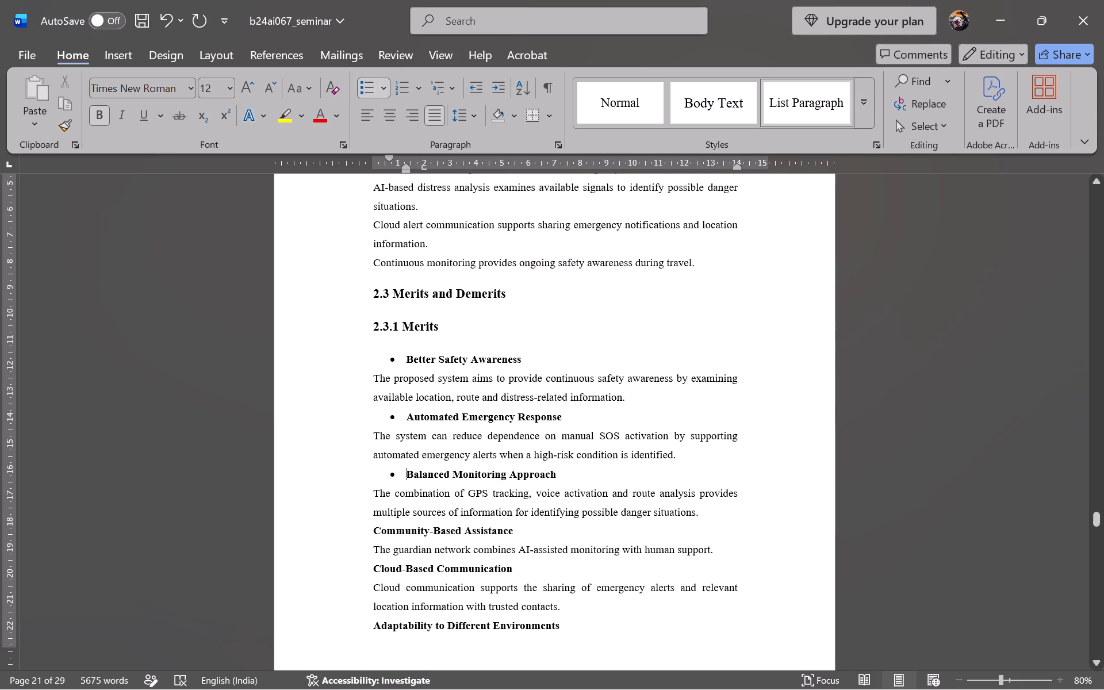
pyautogui.click(374, 531)
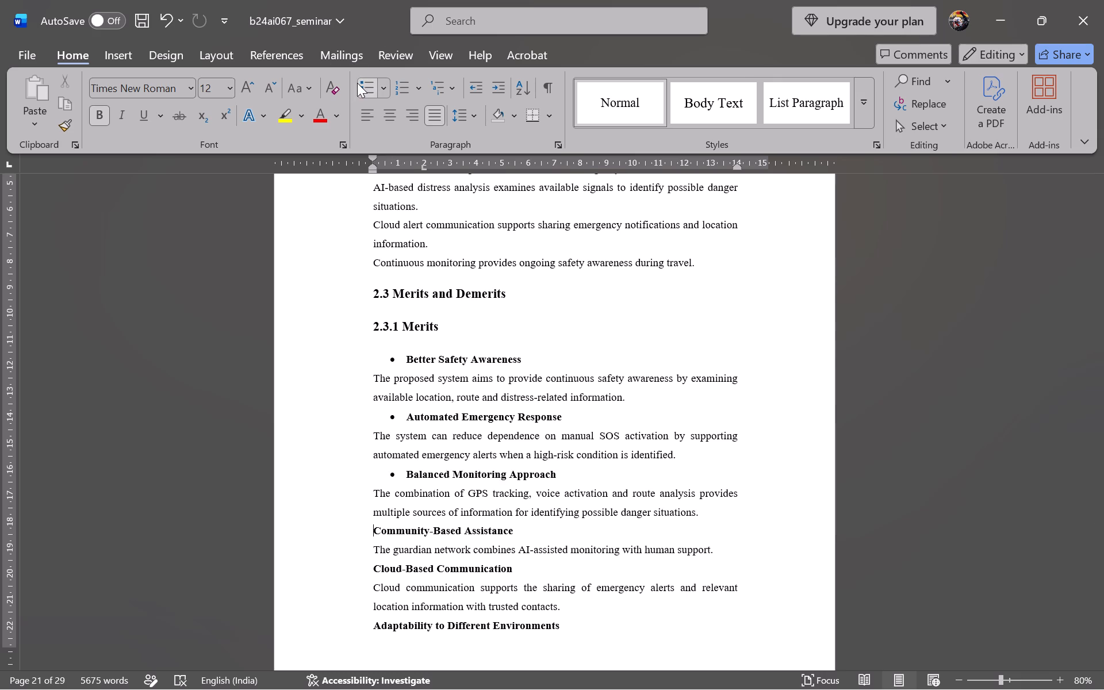
pyautogui.click(357, 83)
pyautogui.scroll(-1, 425, 404)
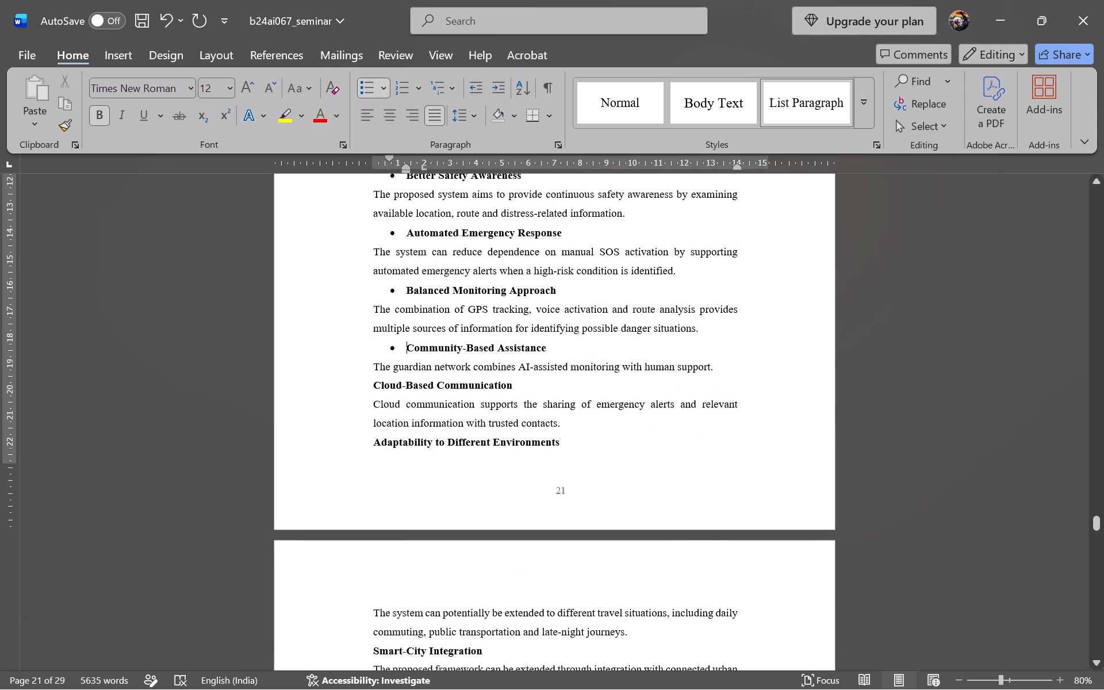
pyautogui.click(375, 387)
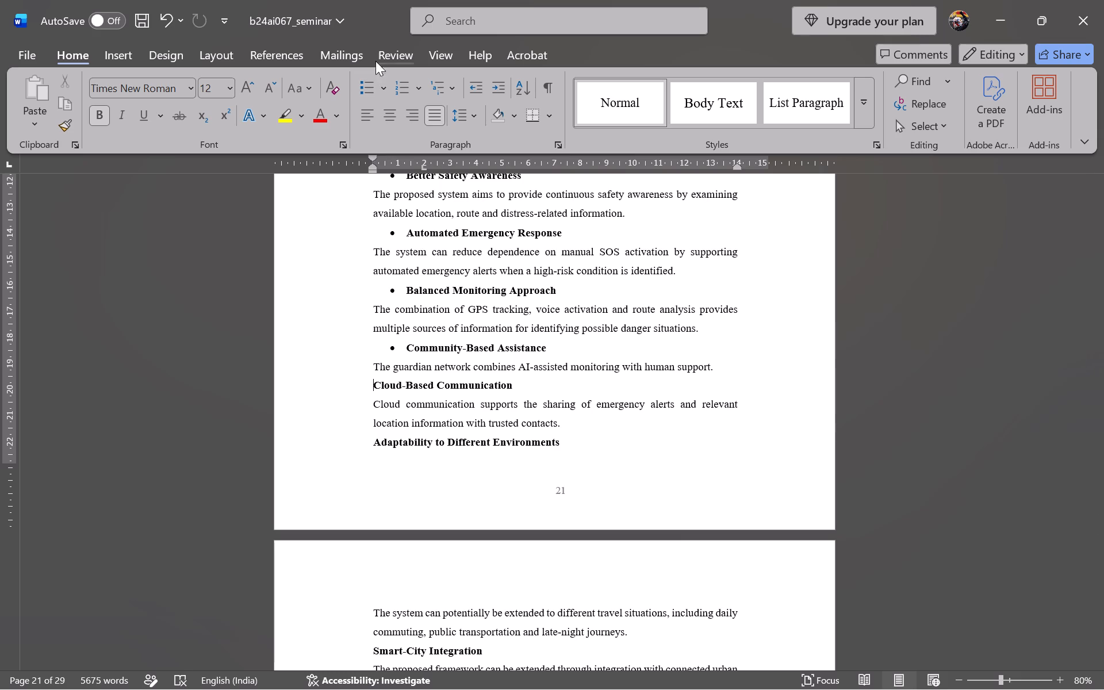
pyautogui.click(370, 87)
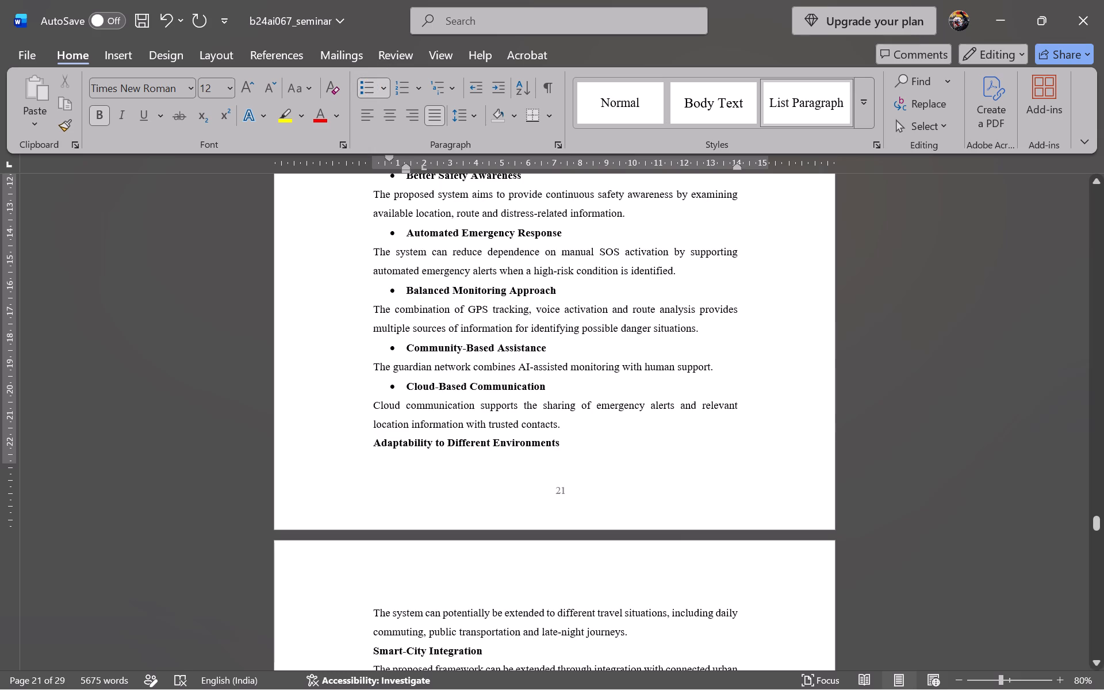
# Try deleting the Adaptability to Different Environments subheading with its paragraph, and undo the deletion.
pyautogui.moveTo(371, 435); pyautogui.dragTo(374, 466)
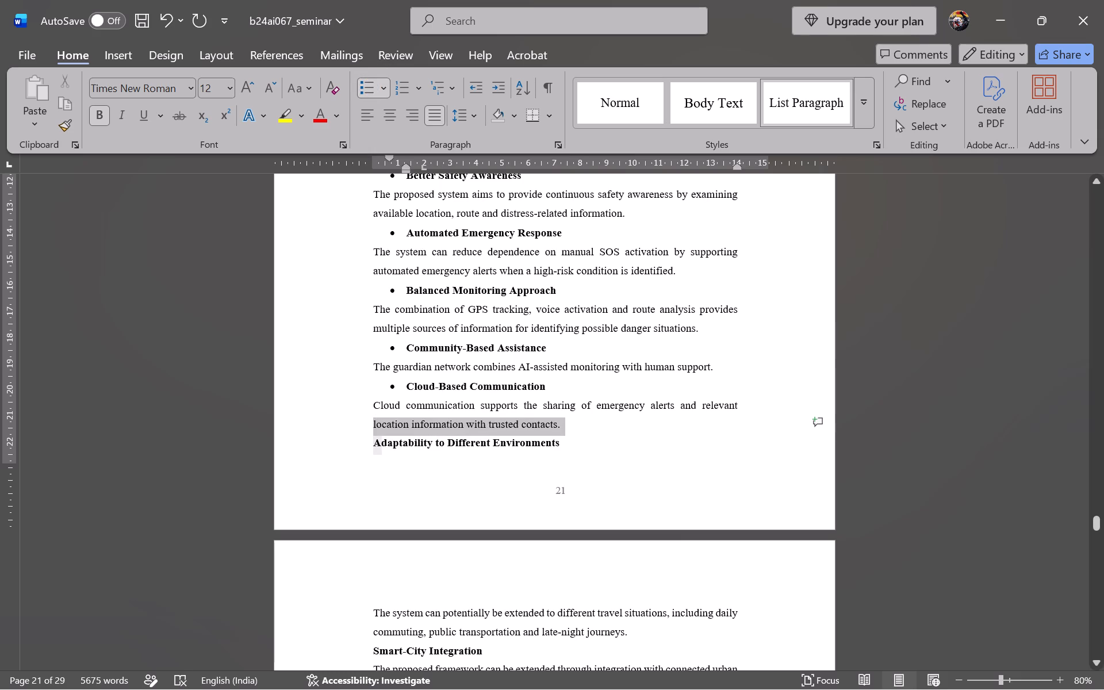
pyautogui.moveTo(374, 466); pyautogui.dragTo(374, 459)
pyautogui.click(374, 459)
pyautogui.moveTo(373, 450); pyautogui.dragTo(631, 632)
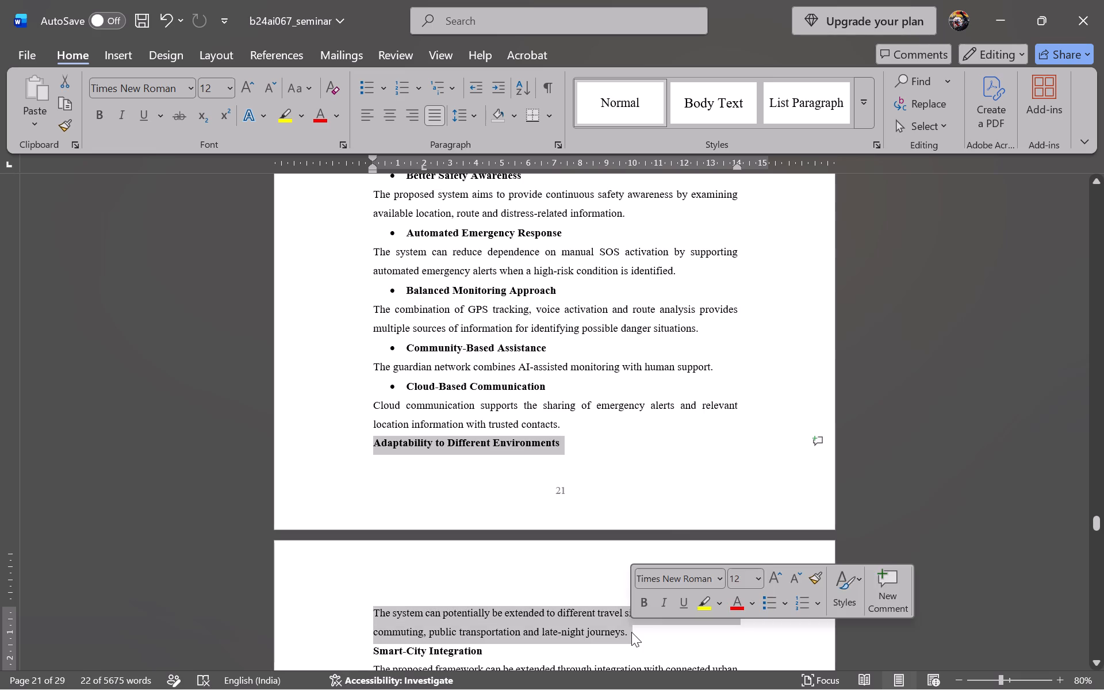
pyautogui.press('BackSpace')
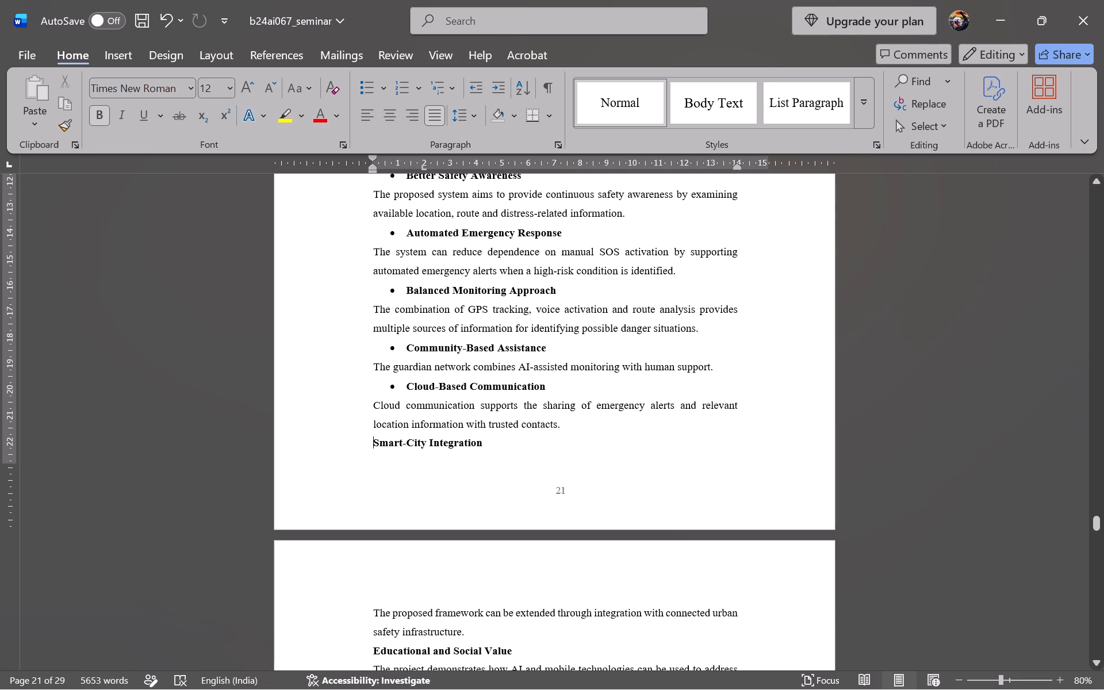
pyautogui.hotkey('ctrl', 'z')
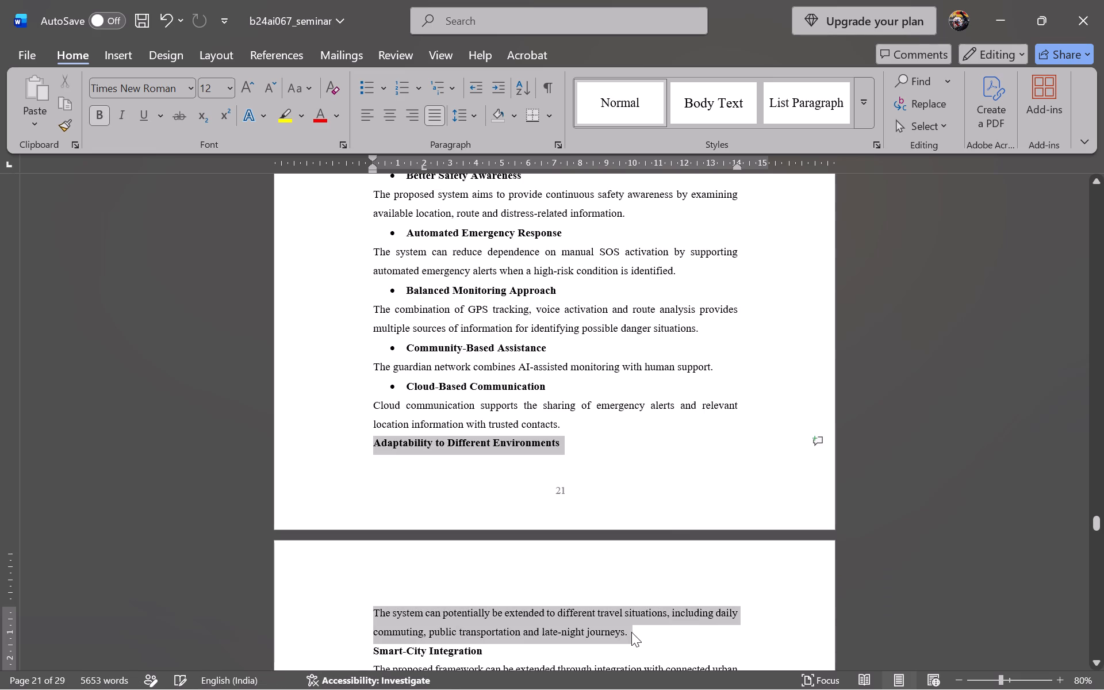
# Insert an empty line before the Adaptability to Different Environments subheading so it starts on the next page.
pyautogui.click(375, 439)
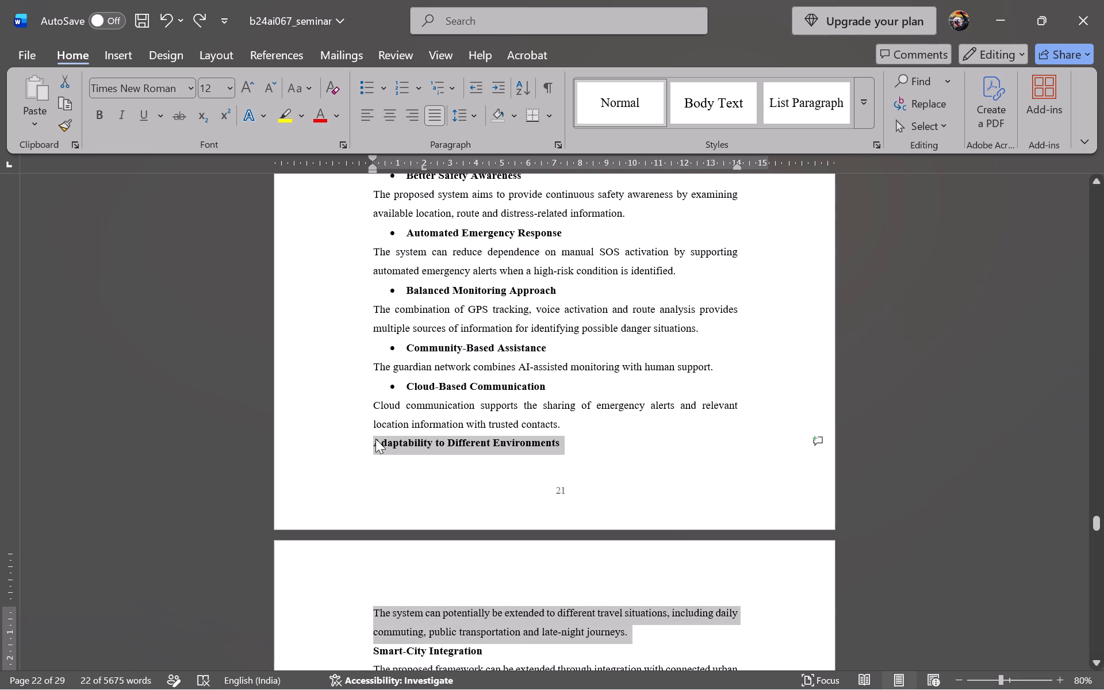
pyautogui.press('Return')
# Bullet the Merits subheadings Adaptability to Different Environments, Smart-City Integration, and Educational and Social Value.
pyautogui.scroll(-2, 375, 439)
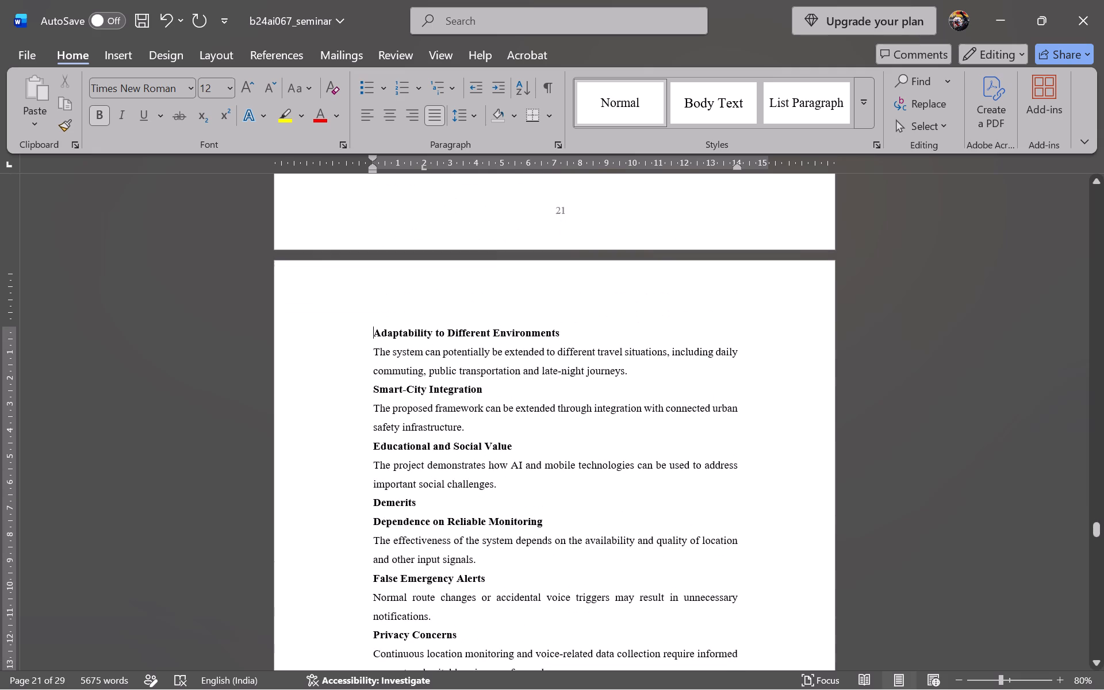
pyautogui.click(372, 94)
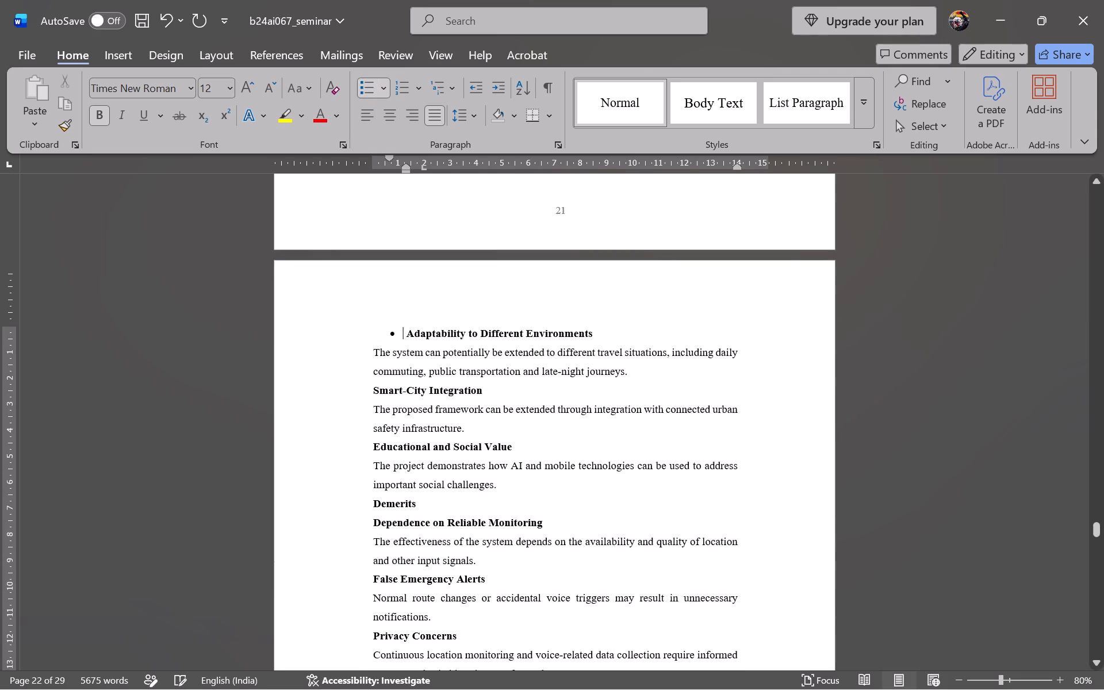
pyautogui.click(374, 389)
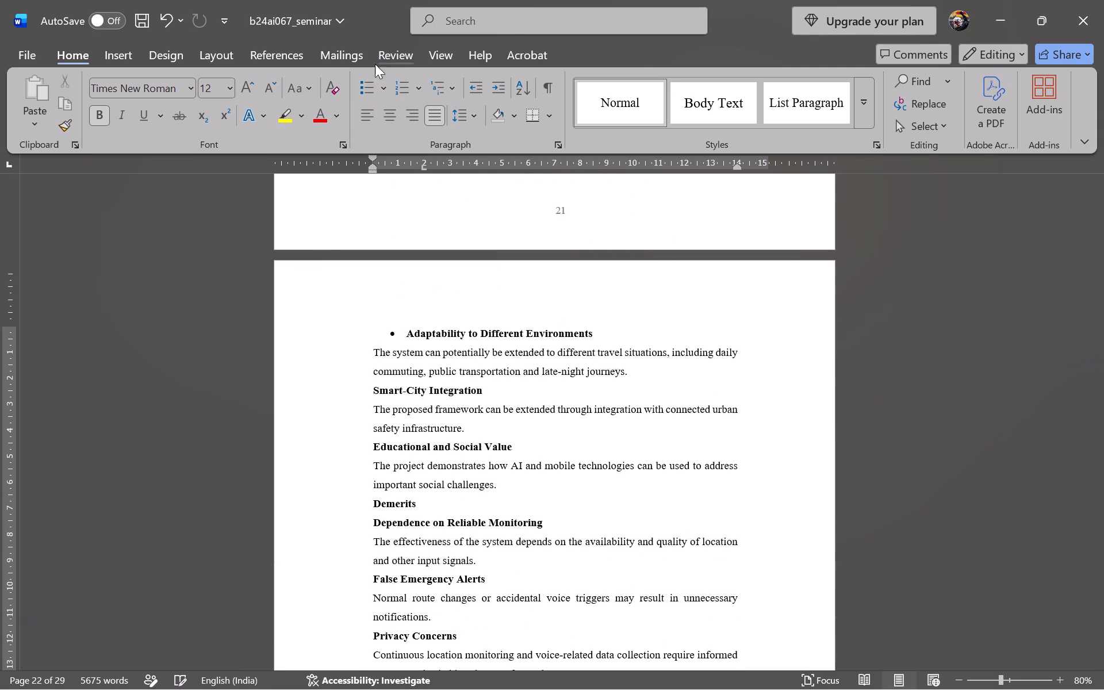
pyautogui.click(368, 89)
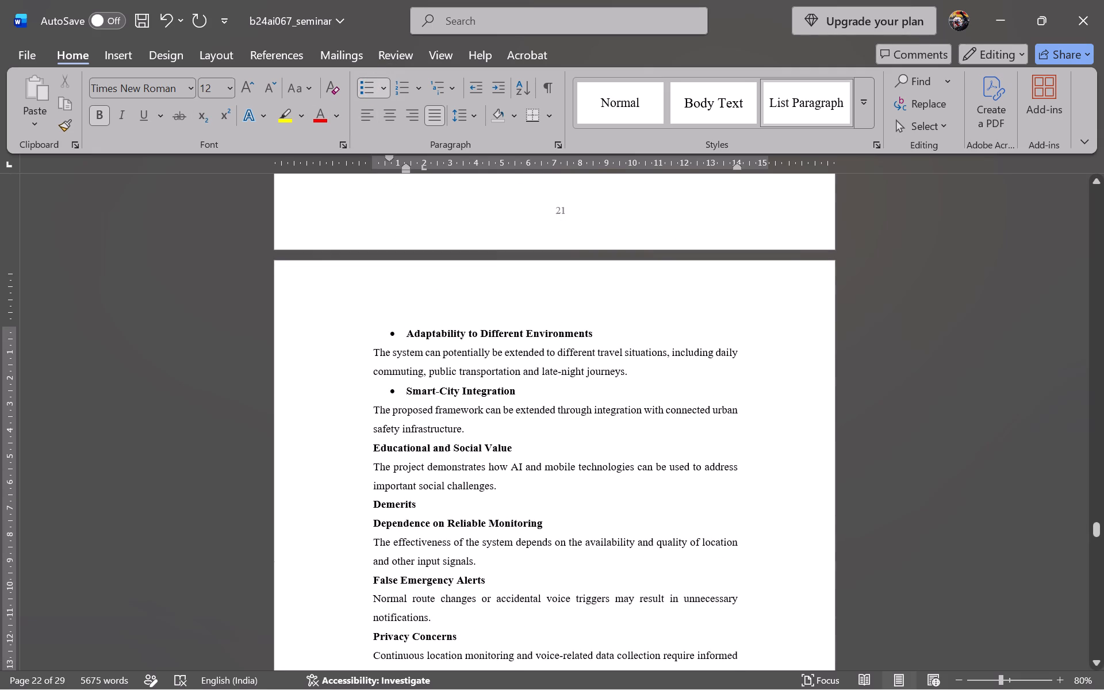
pyautogui.click(377, 448)
pyautogui.click(369, 447)
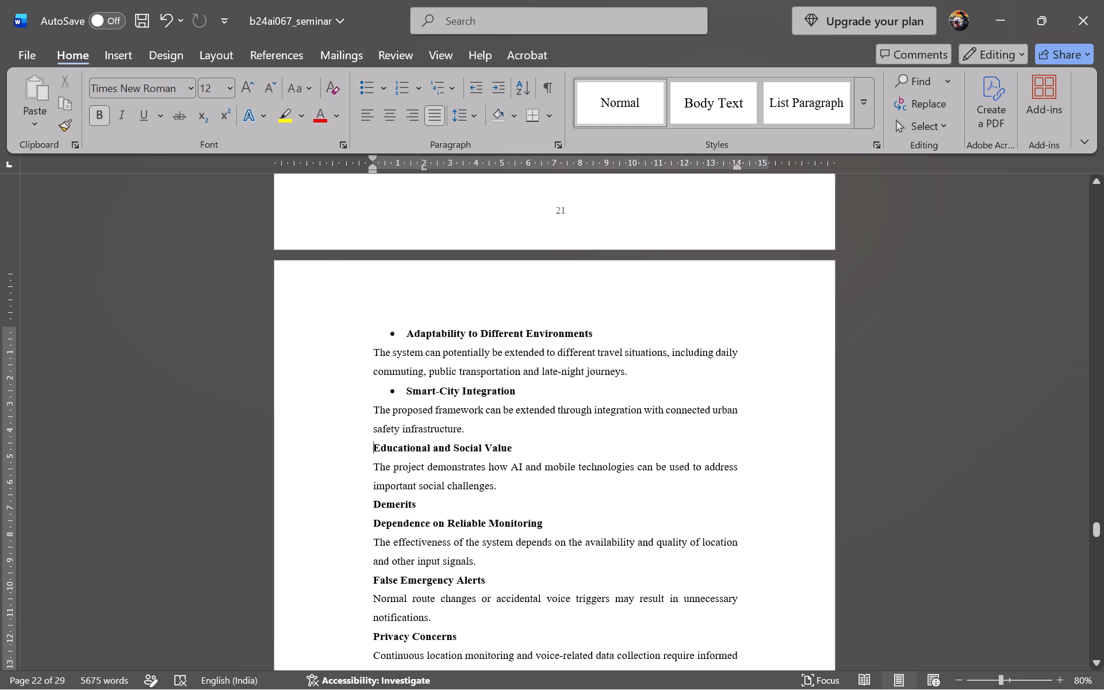
pyautogui.click(368, 80)
# Number the Demerits subheading 2.3.2.
pyautogui.scroll(-1, 395, 366)
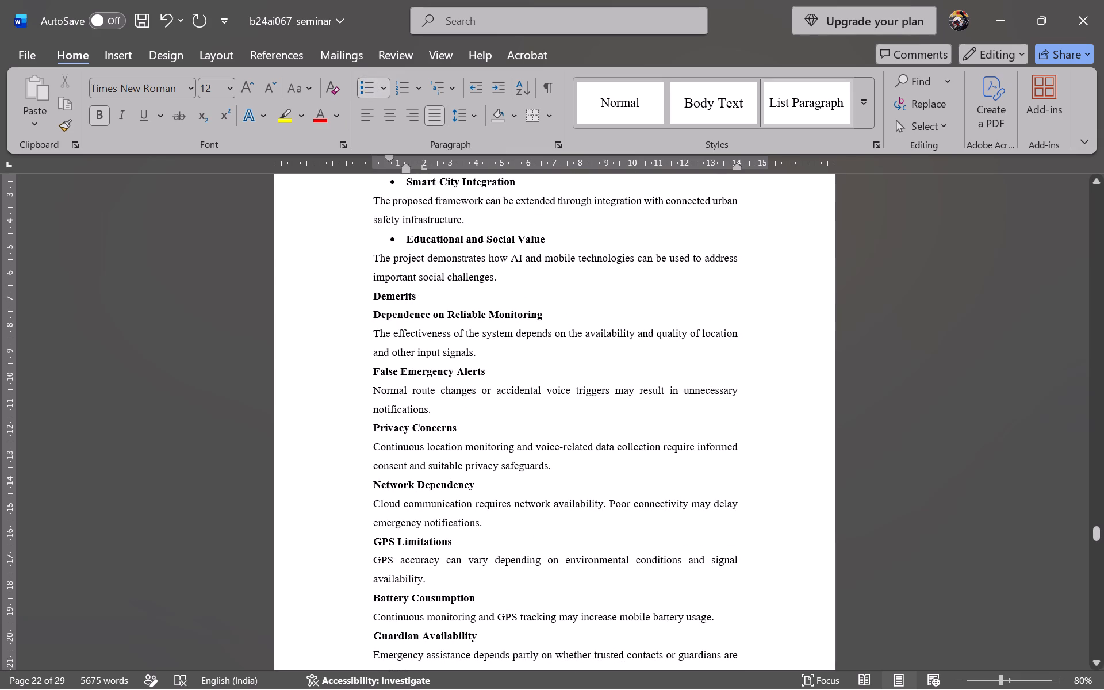
pyautogui.click(374, 295)
pyautogui.click(375, 297)
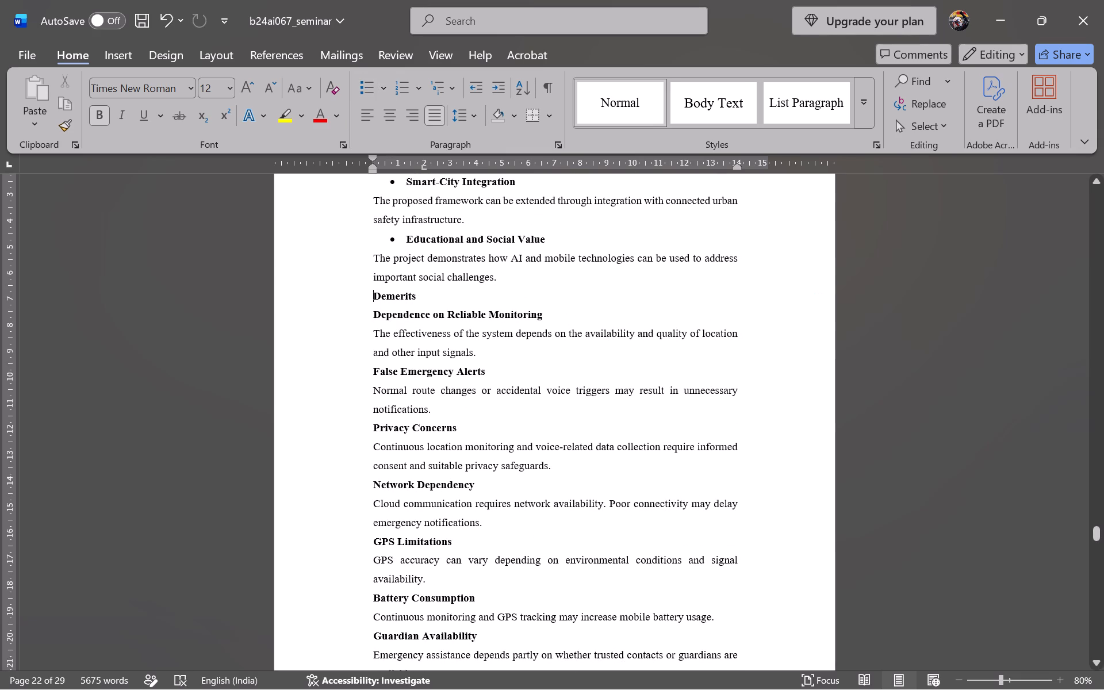
pyautogui.press('2')
pyautogui.write('.3.2')
pyautogui.press('space')
# Set the 2.3.2 Demerits heading to 14 points.
pyautogui.moveTo(373, 296); pyautogui.dragTo(432, 298)
pyautogui.hotkey('ctrl', 'shift', 'p')
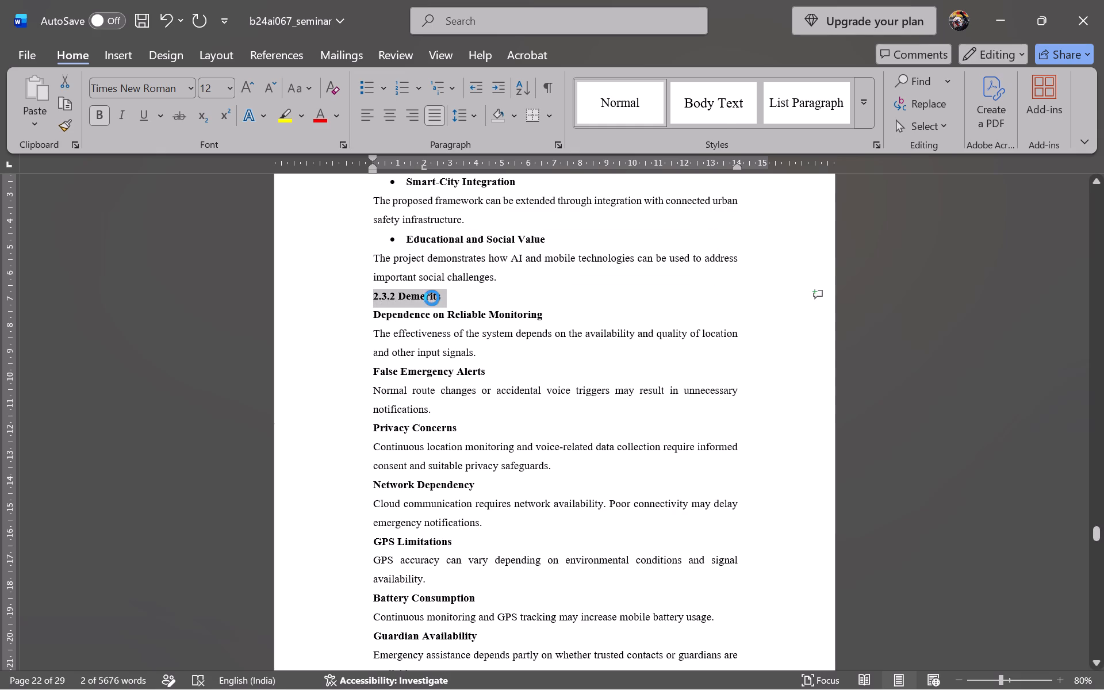
pyautogui.write('14')
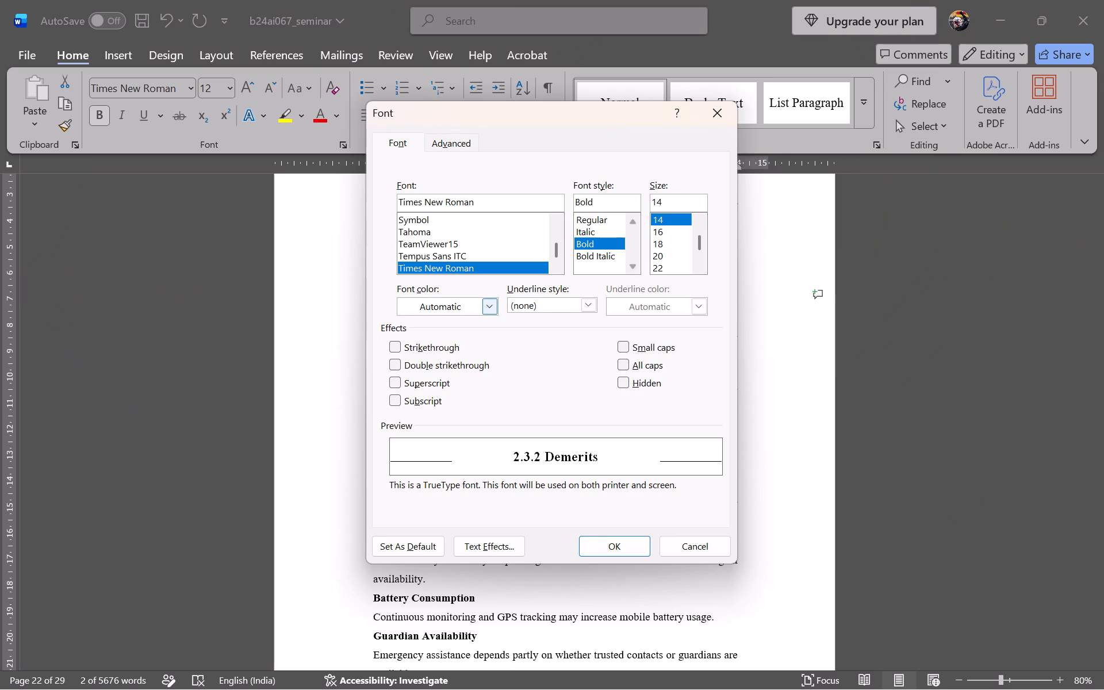
pyautogui.press('Return')
# Add space after both the paragraph that ends the Merits section and the 2.3.2 Demerits heading.
pyautogui.click(508, 278)
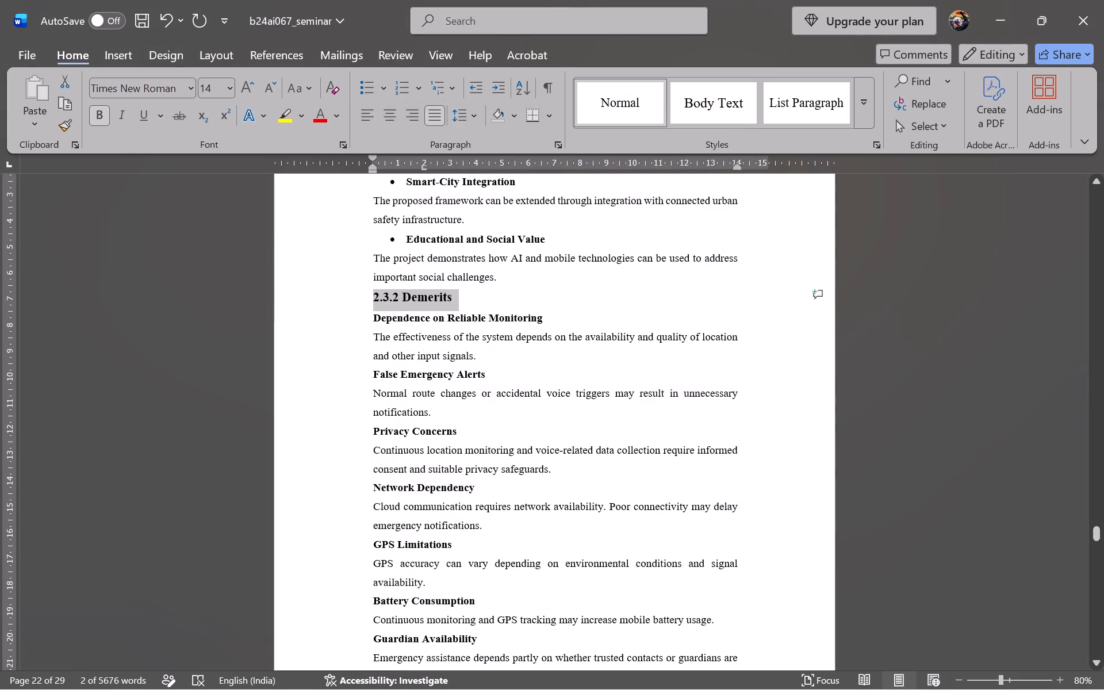
pyautogui.click(463, 113)
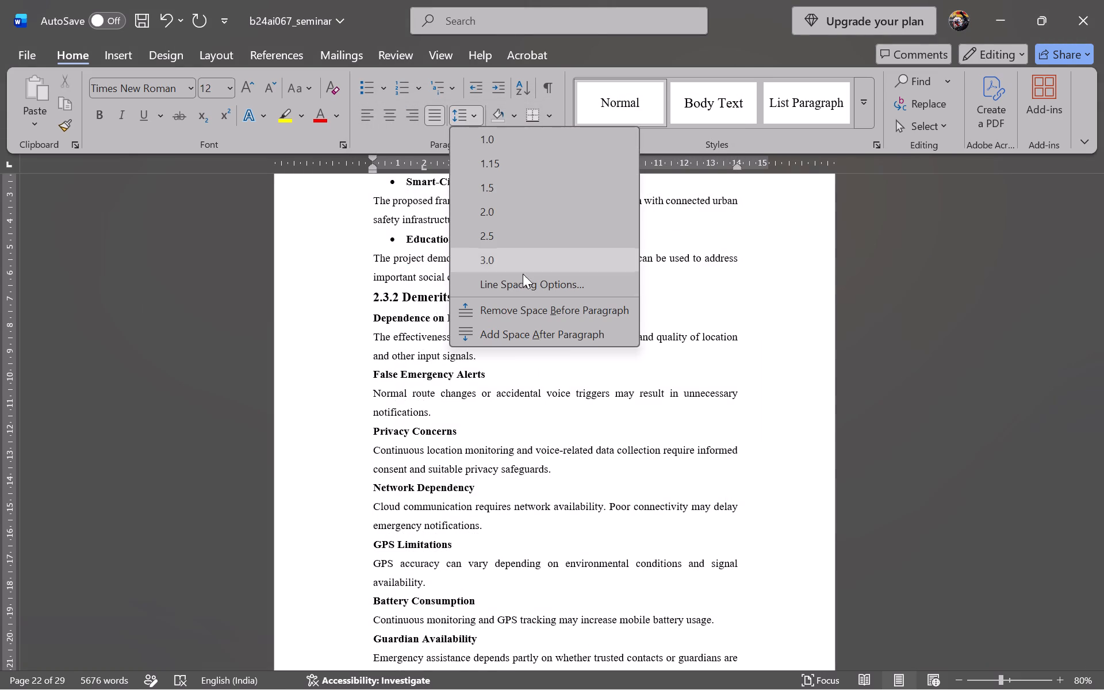
pyautogui.click(527, 328)
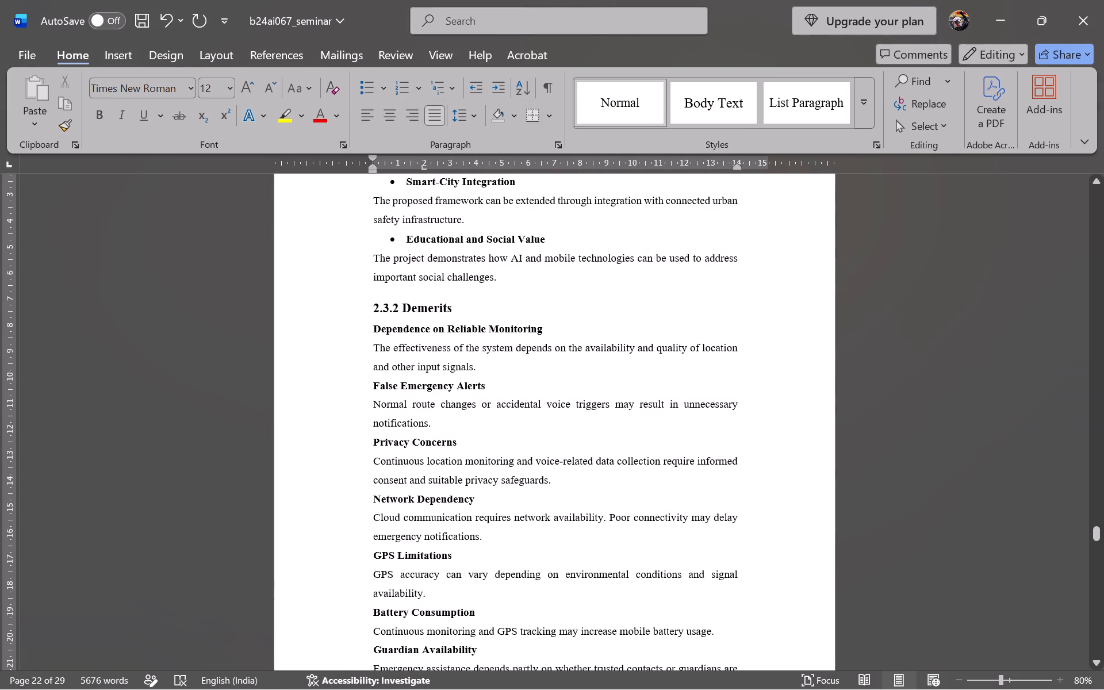
pyautogui.click(466, 311)
pyautogui.click(470, 118)
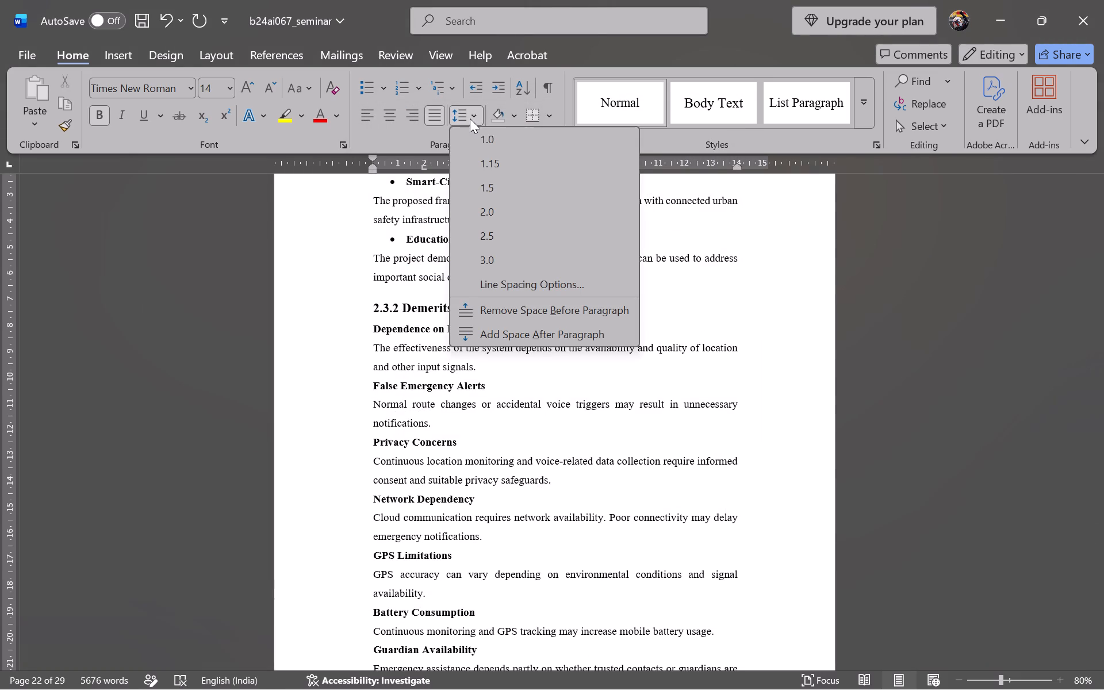
pyautogui.click(547, 337)
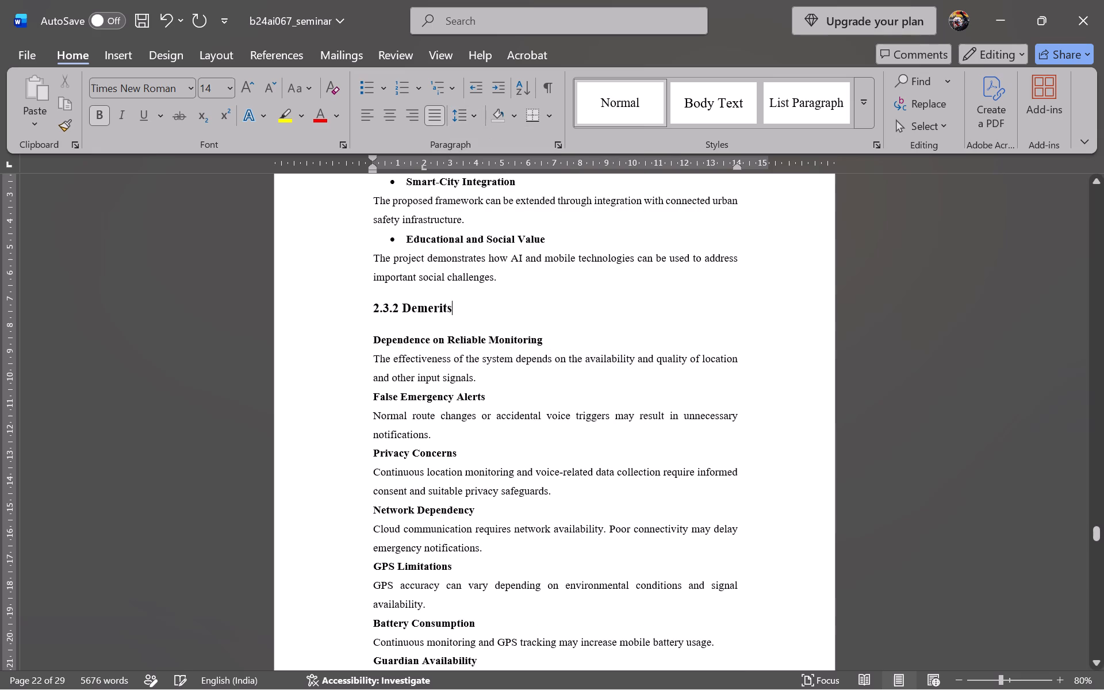
# Bullet the Demerits subheadings Dependence on Reliable Monitoring and False Emergency Alerts.
pyautogui.click(375, 339)
pyautogui.click(366, 83)
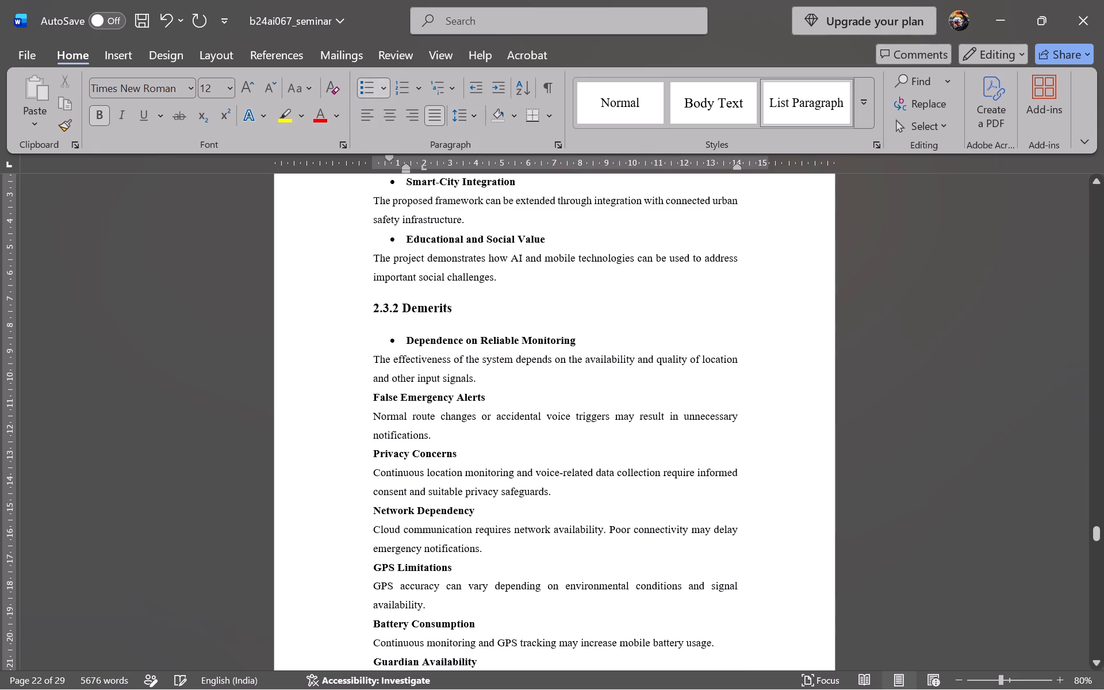
pyautogui.click(369, 397)
pyautogui.click(356, 86)
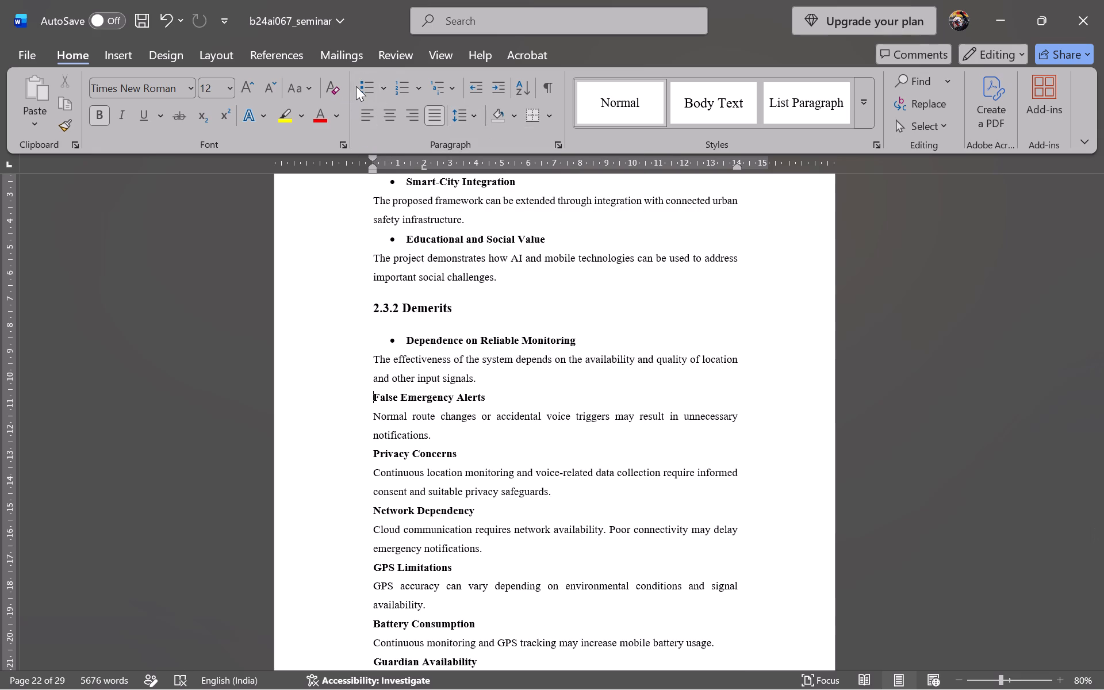
pyautogui.click(362, 85)
# Bullet the Demerits subheadings Privacy Concerns, Network Dependency, GPS Limitations, Battery Consumption and Guardian Availability.
pyautogui.scroll(-1, 485, 479)
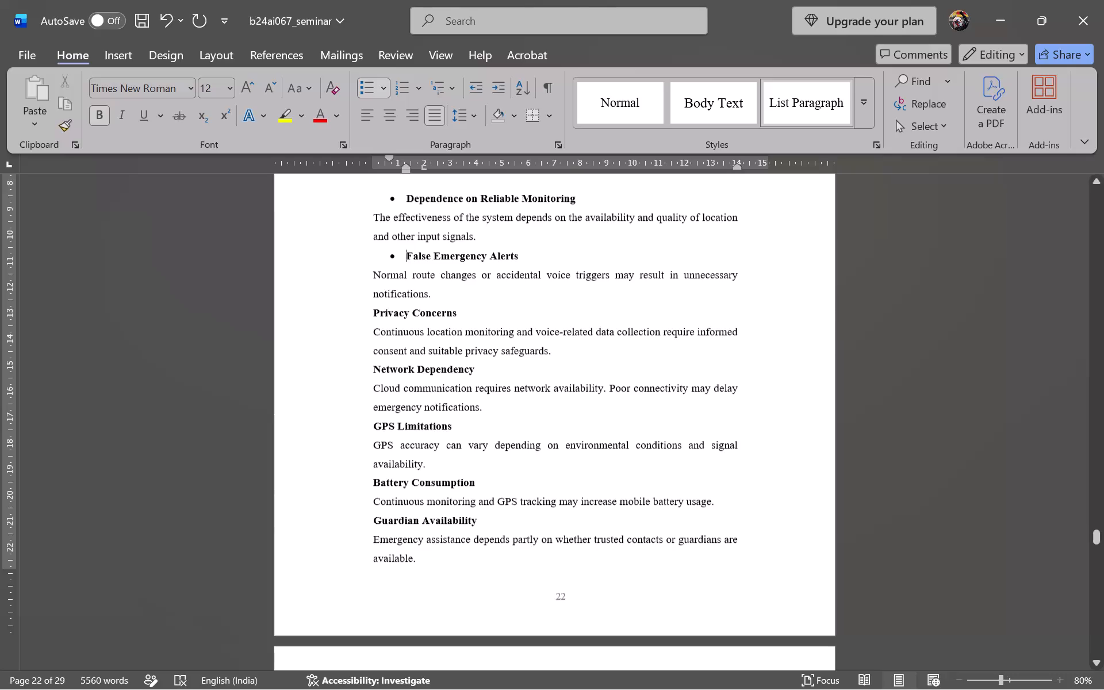
pyautogui.click(373, 308)
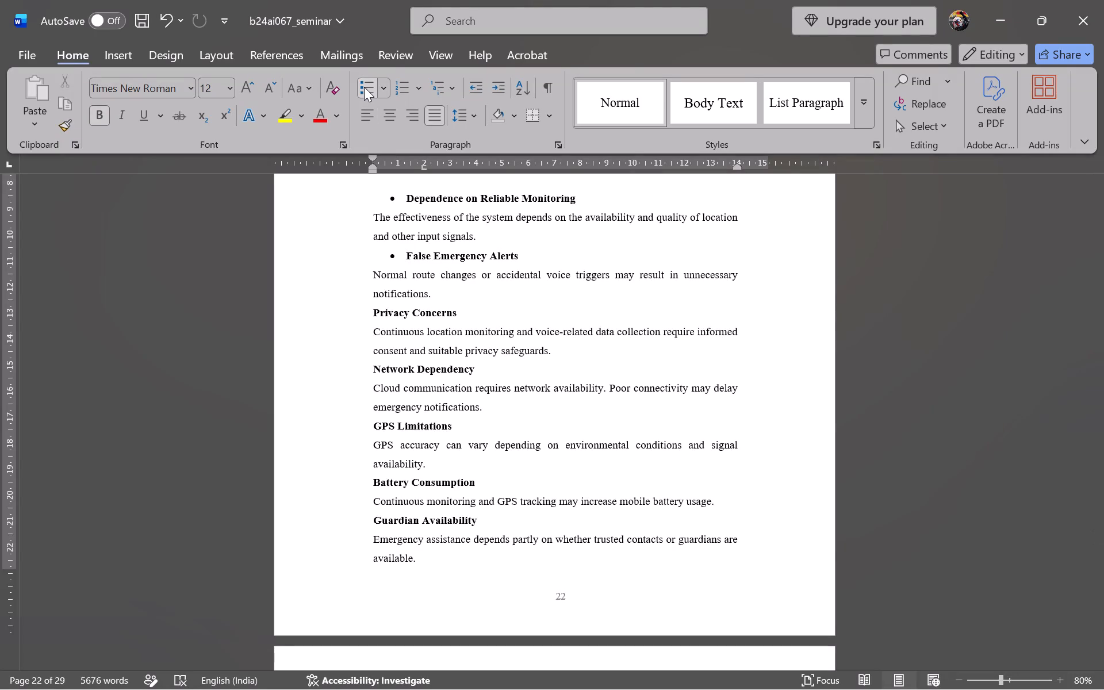
pyautogui.click(364, 87)
pyautogui.click(374, 369)
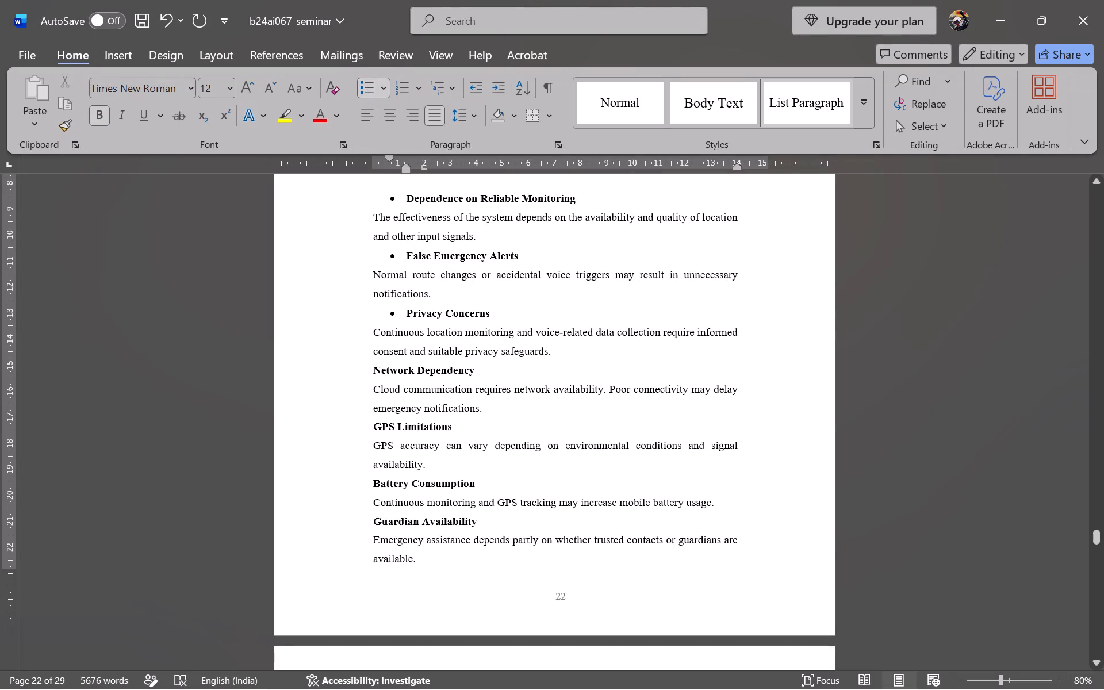
pyautogui.click(364, 93)
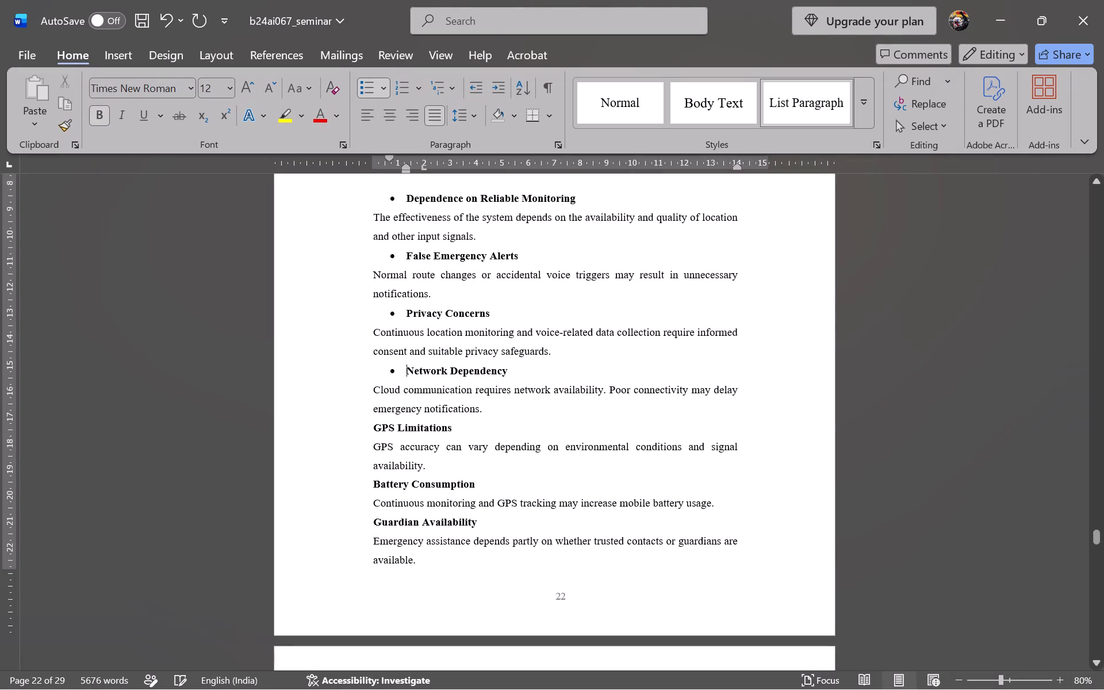
pyautogui.click(375, 427)
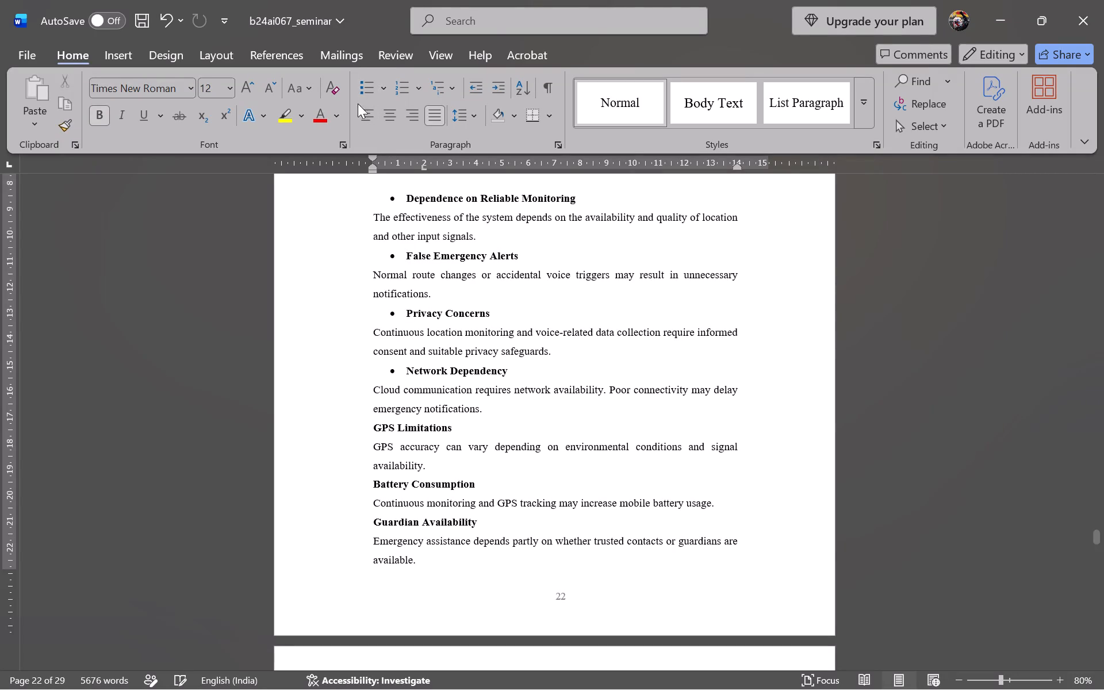
pyautogui.click(360, 88)
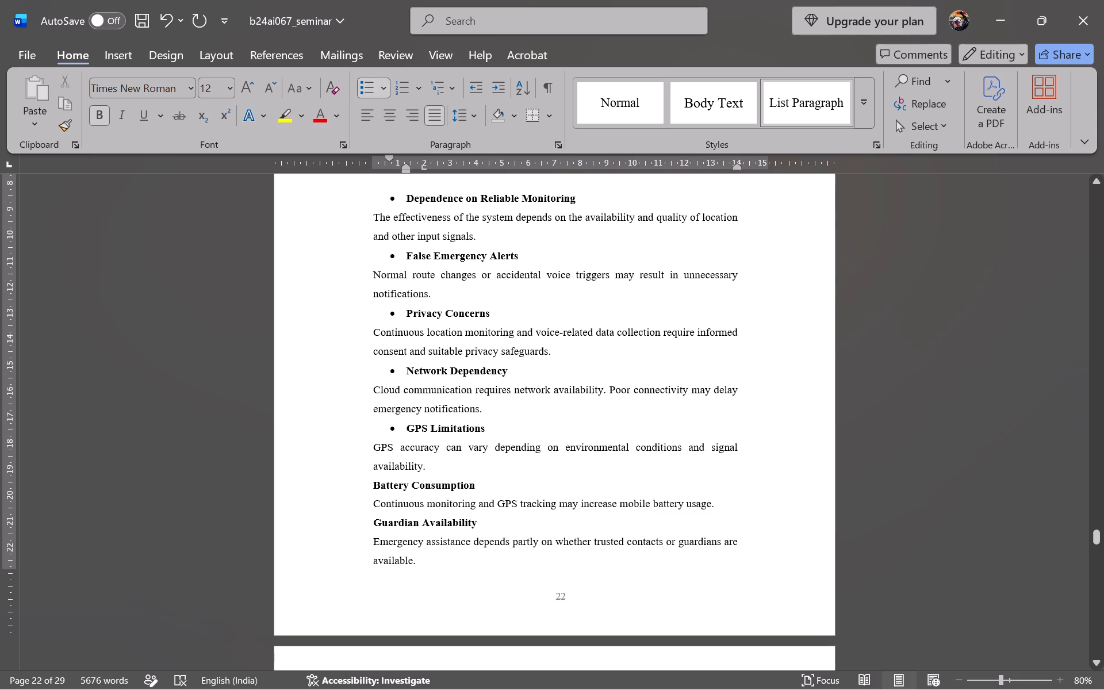
pyautogui.click(371, 489)
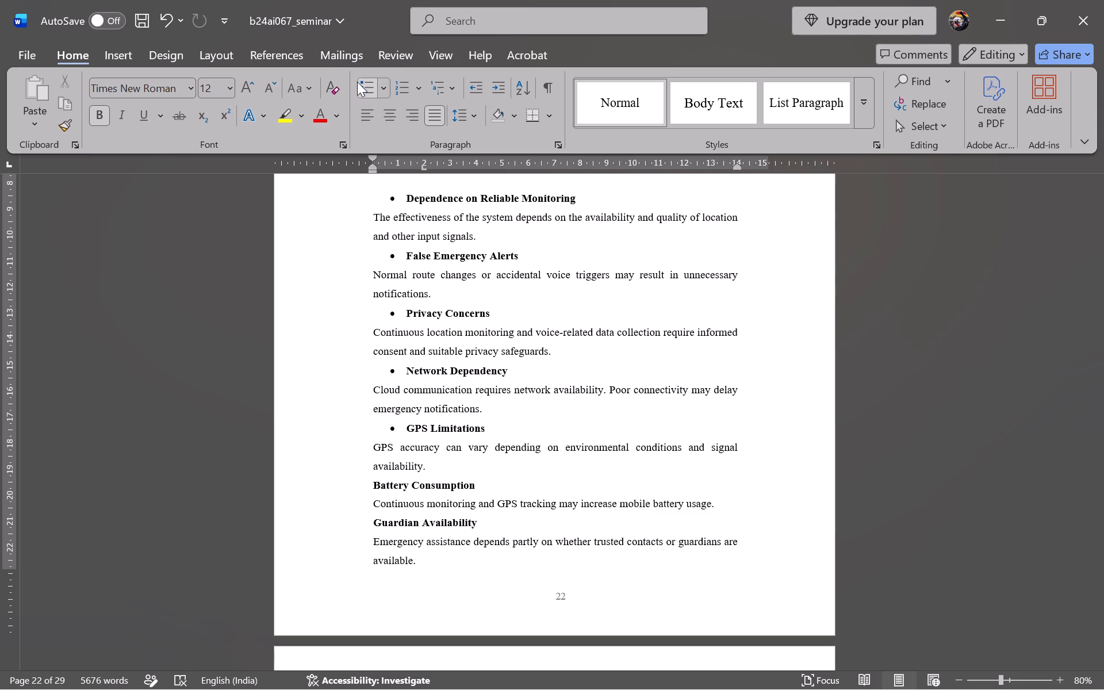
pyautogui.click(356, 82)
pyautogui.click(360, 82)
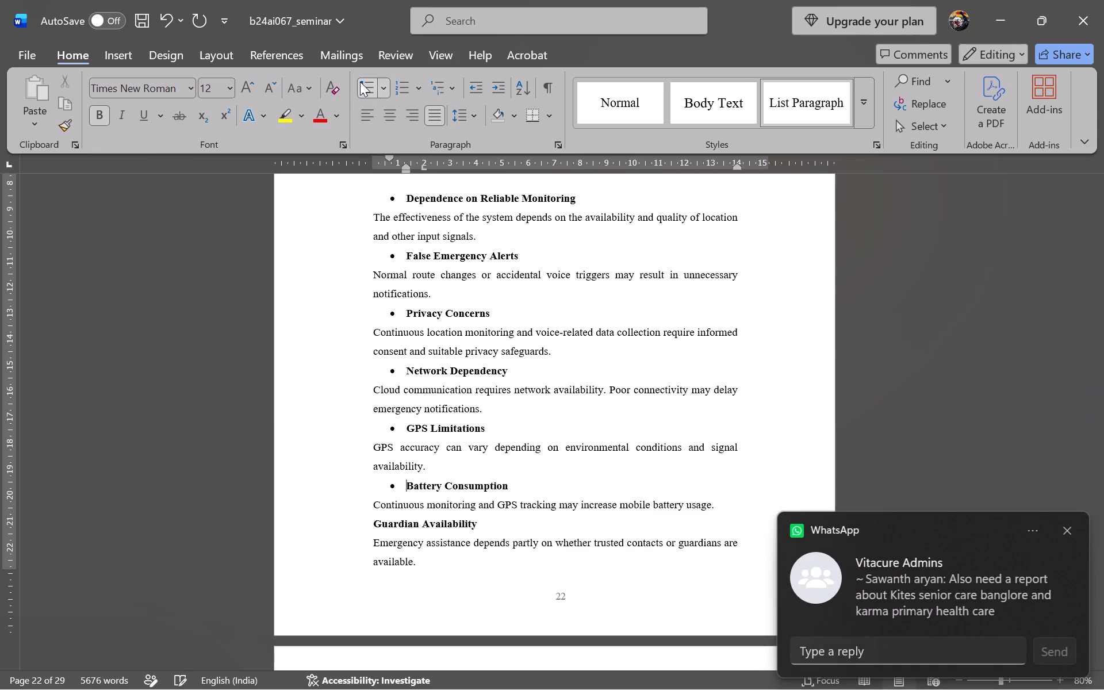
pyautogui.click(374, 523)
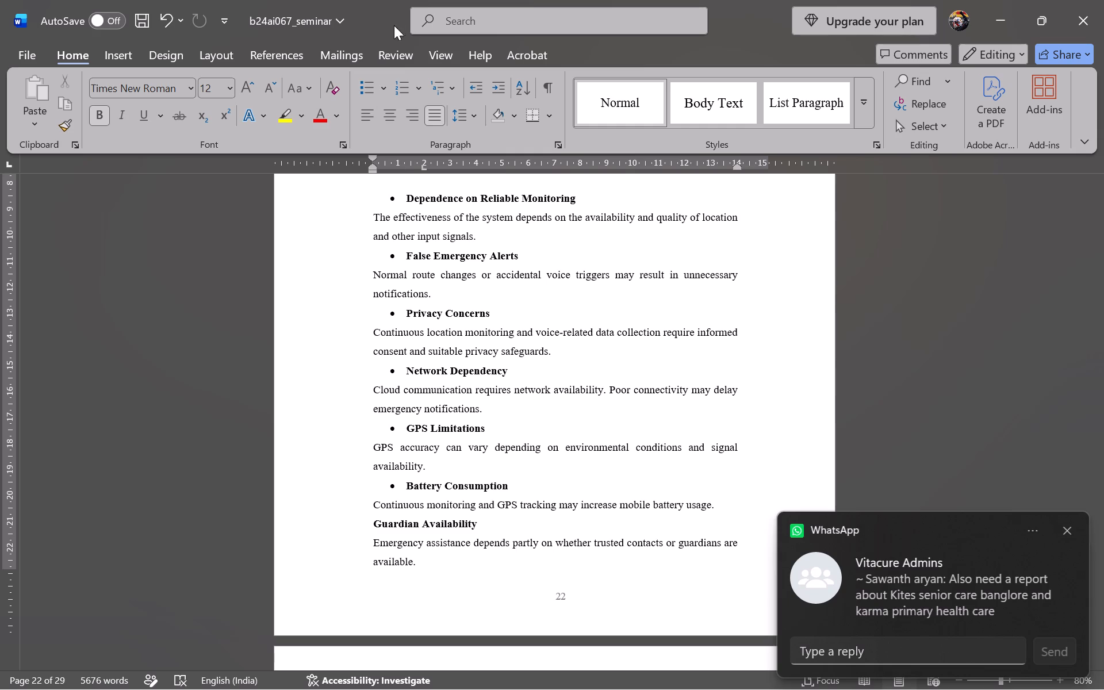
pyautogui.click(369, 95)
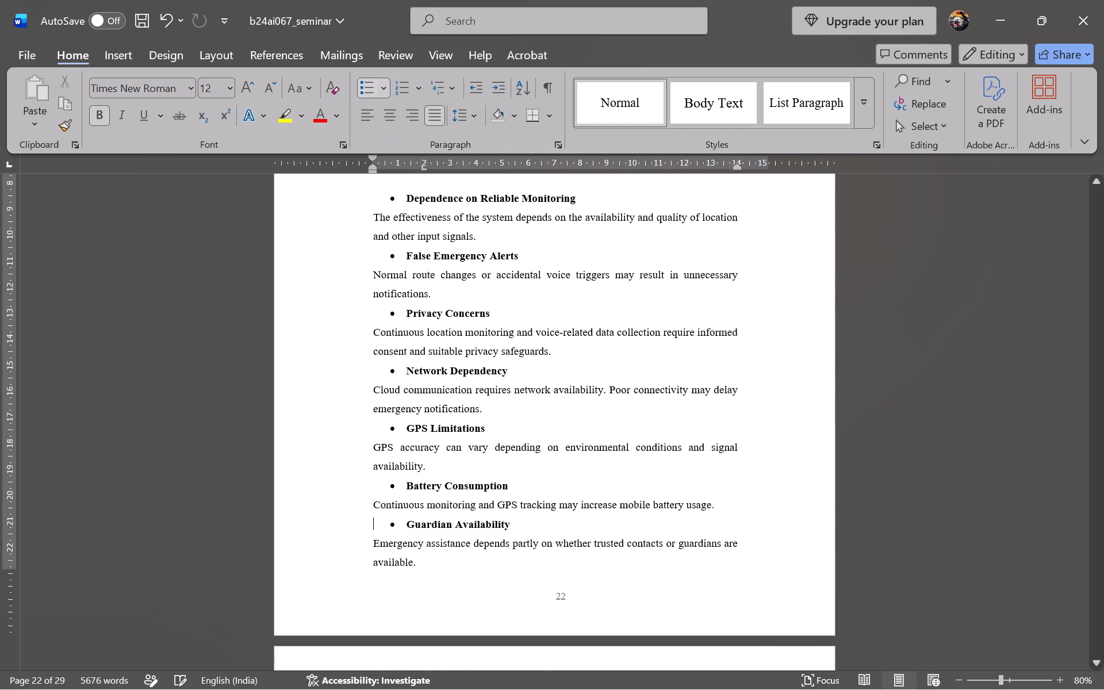
# Bullet the last two Demerits subheadings, Limited Technical Validation and Implementation Complexity, on page 23.
pyautogui.scroll(-3, 467, 421)
pyautogui.click(371, 416)
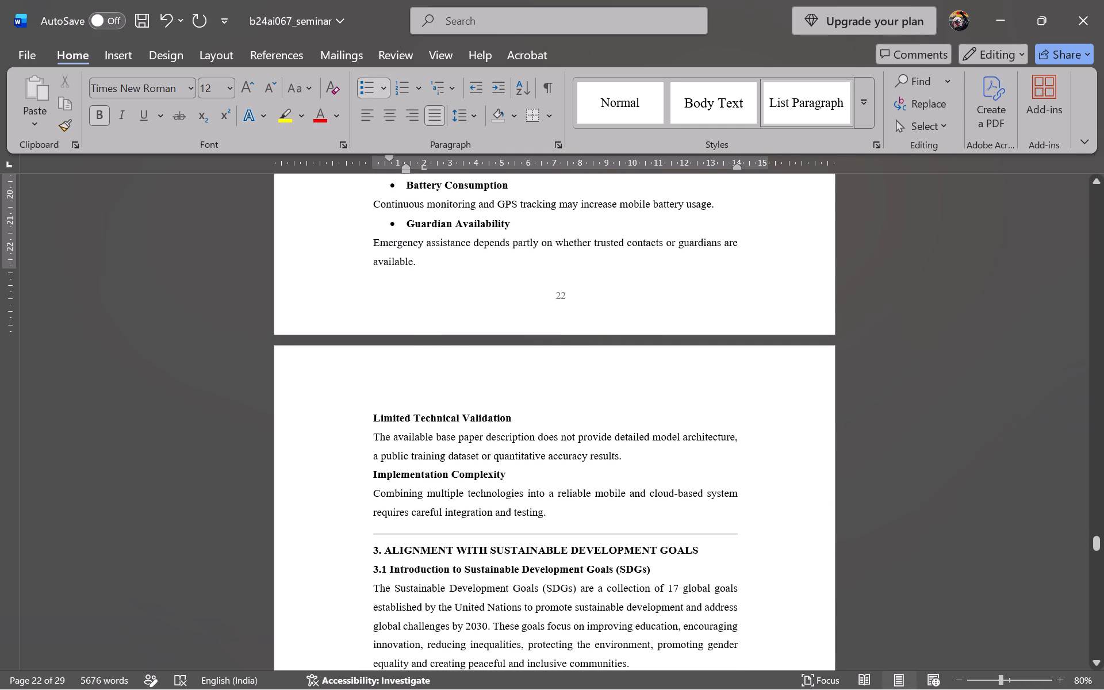
pyautogui.click(363, 82)
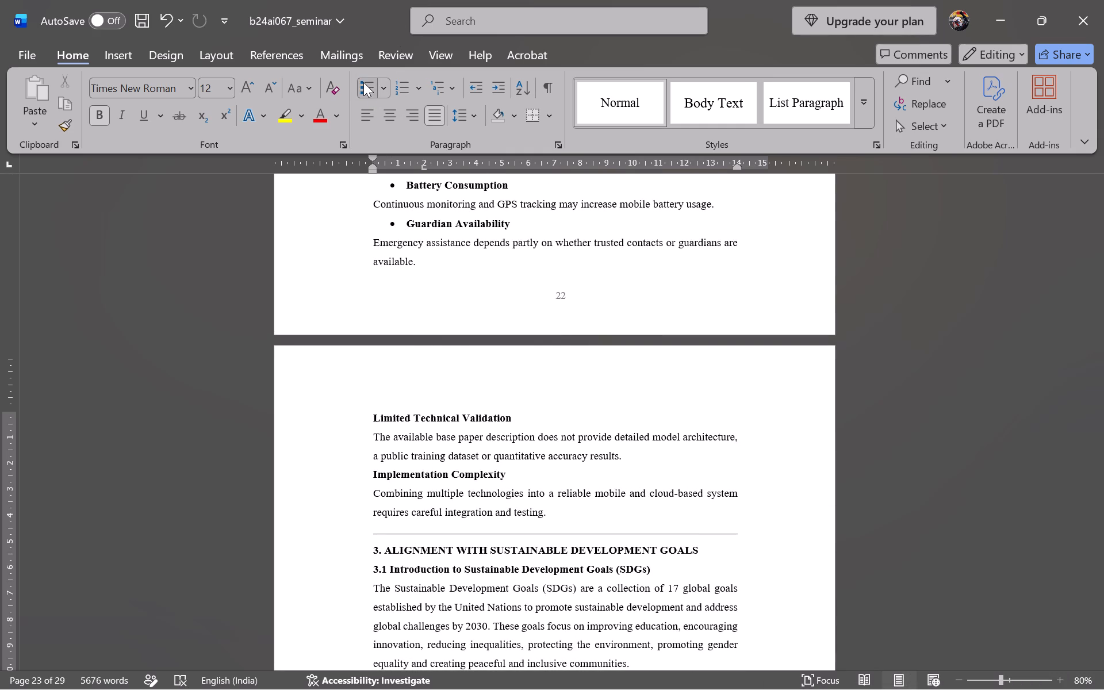
pyautogui.click(373, 476)
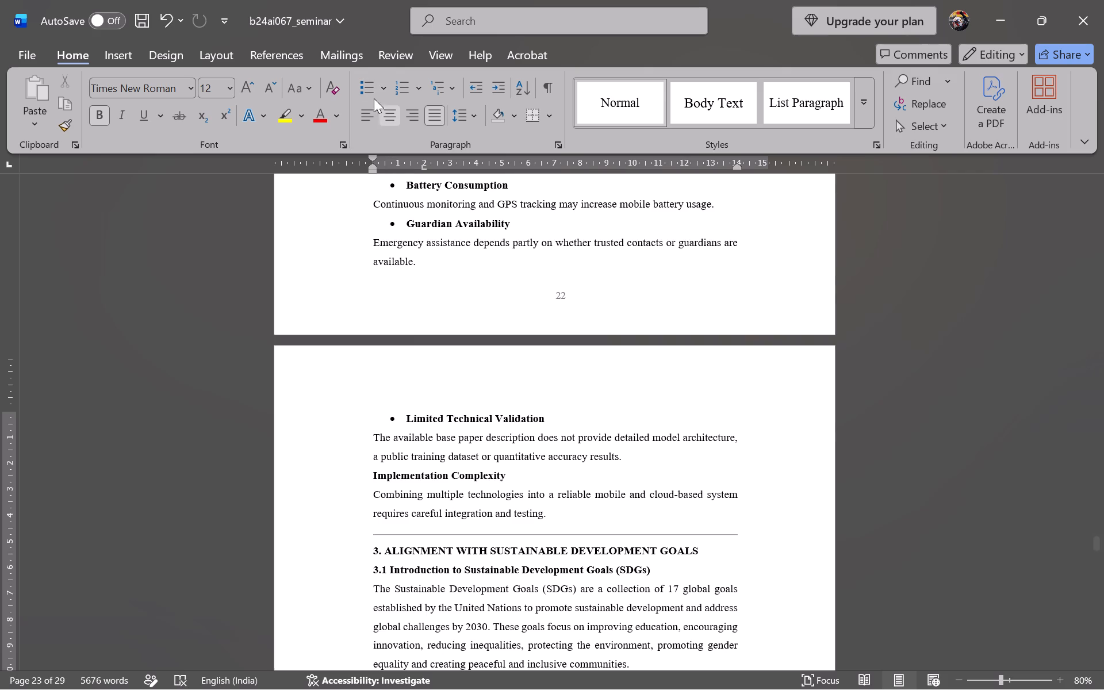
pyautogui.click(363, 86)
# Delete the horizontal divider line above the heading 3. ALIGNMENT WITH SUSTAINABLE DEVELOPMENT GOALS.
pyautogui.scroll(-2, 520, 472)
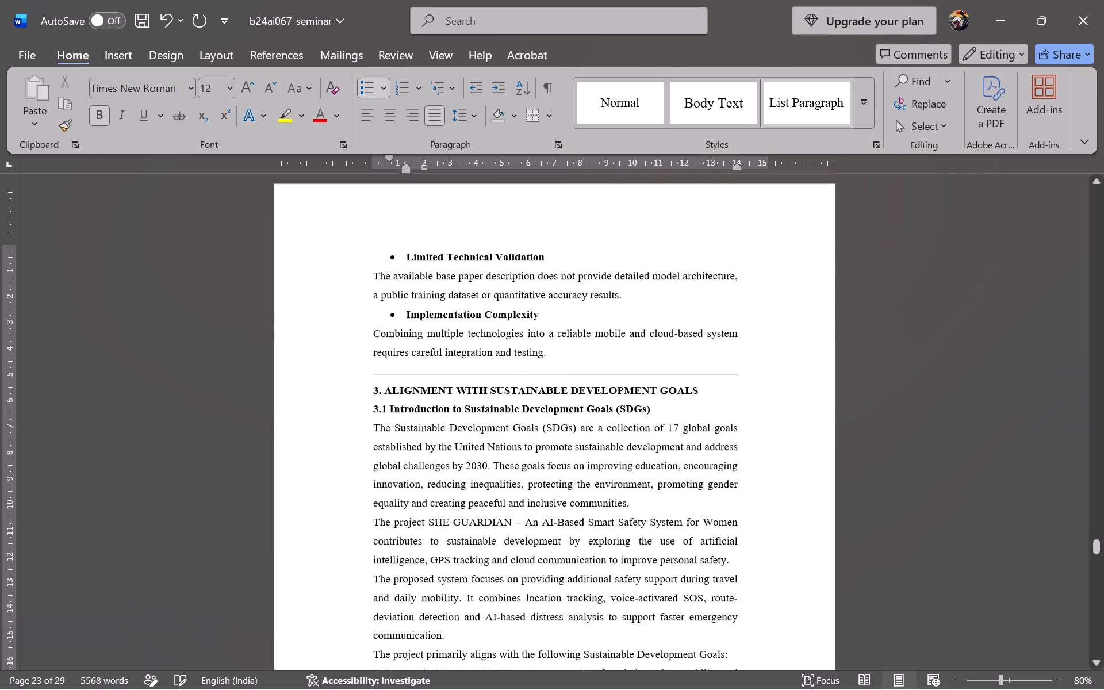
pyautogui.click(543, 371)
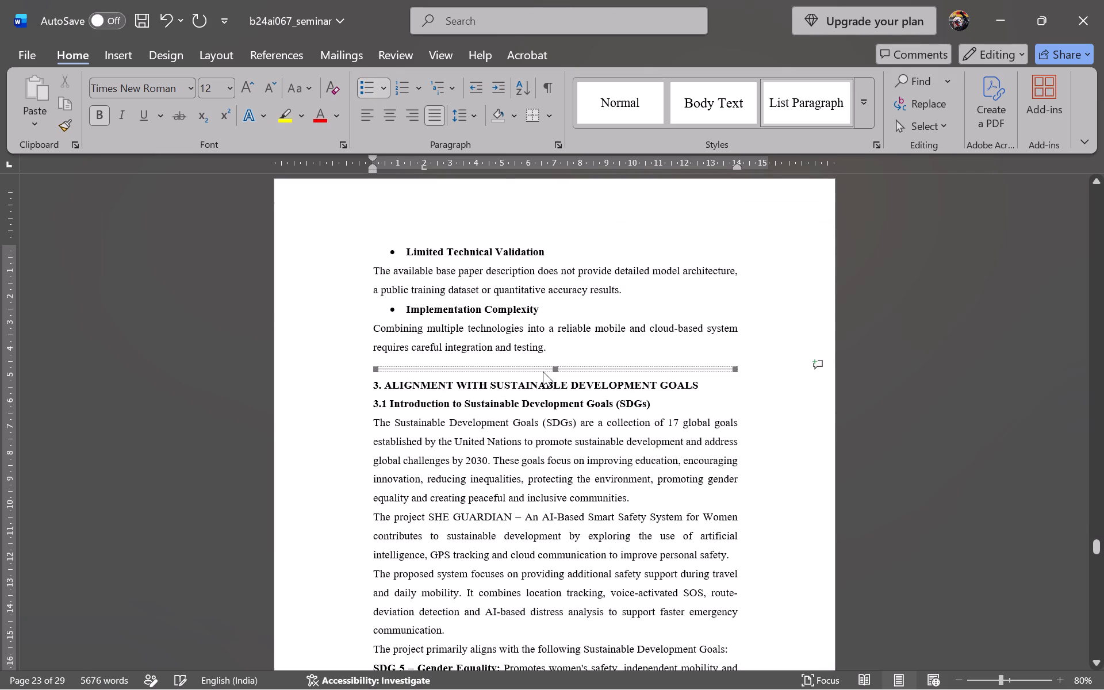
pyautogui.press('Delete')
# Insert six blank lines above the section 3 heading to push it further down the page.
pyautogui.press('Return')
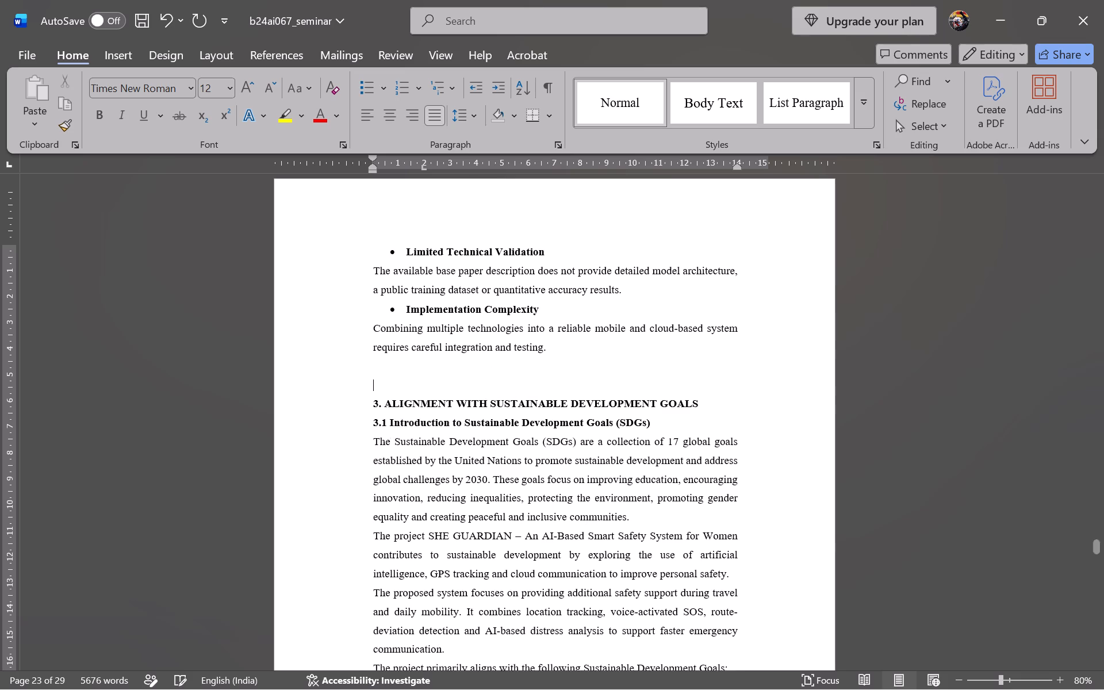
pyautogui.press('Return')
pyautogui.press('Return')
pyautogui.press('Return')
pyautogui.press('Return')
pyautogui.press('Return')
# Delete the Limited Technical Validation and Implementation Complexity entries, with their descriptions, from the end of the Demerits section.
pyautogui.scroll(1, 543, 371)
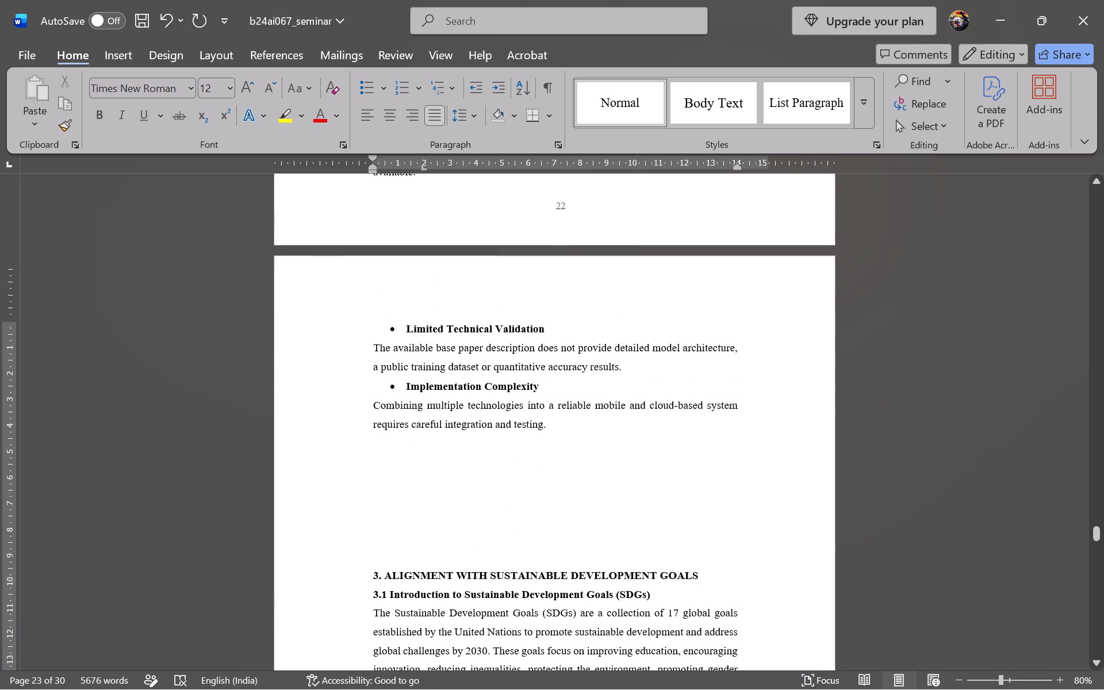
pyautogui.moveTo(612, 439); pyautogui.dragTo(383, 329)
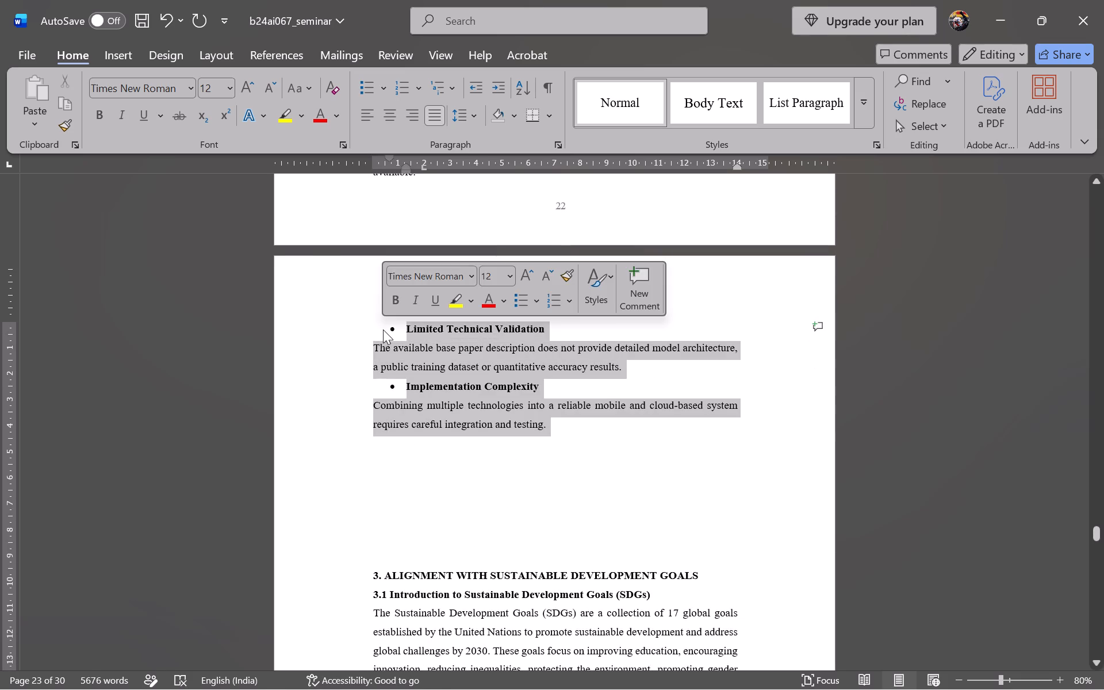
pyautogui.press('BackSpace')
pyautogui.press('BackSpace')
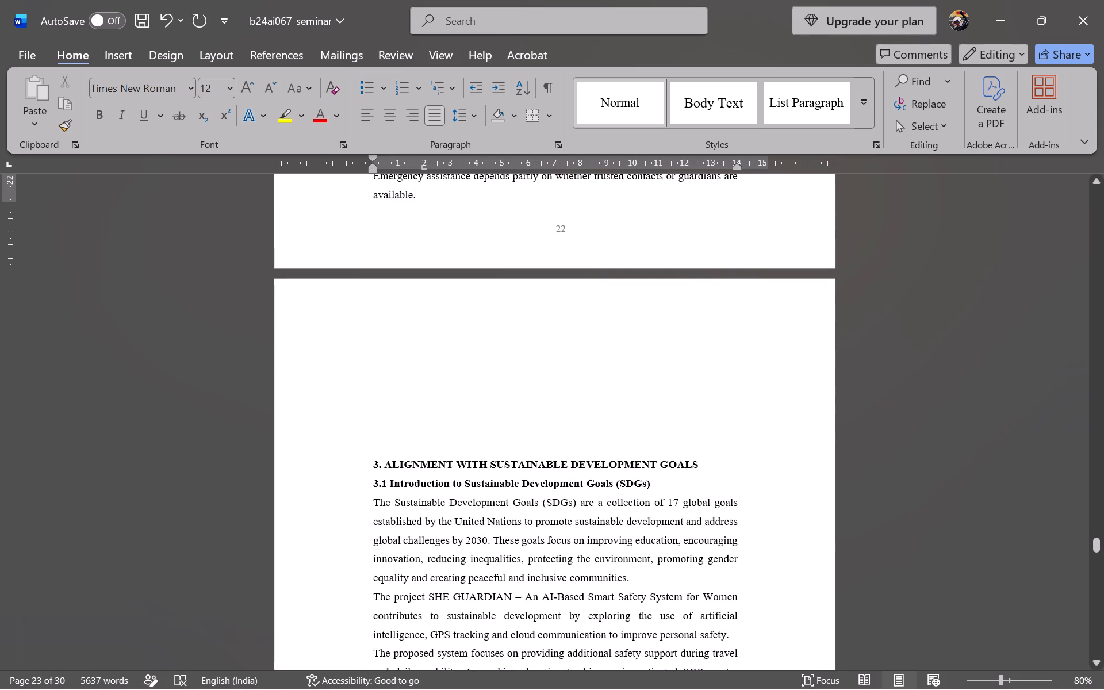
# Remove the blank lines above the section 3 heading so it starts at the top of its page.
pyautogui.click(428, 441)
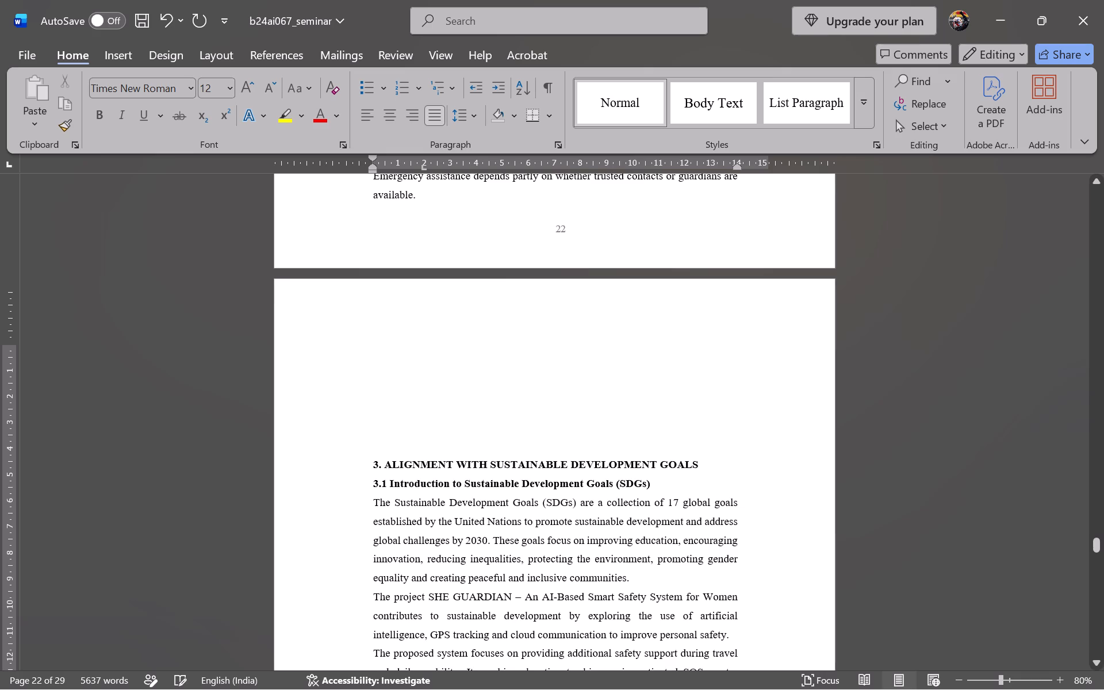
pyautogui.press('BackSpace')
pyautogui.press('BackSpace')
pyautogui.press('BackSpace')
pyautogui.press('BackSpace')
pyautogui.press('BackSpace')
pyautogui.press('BackSpace')
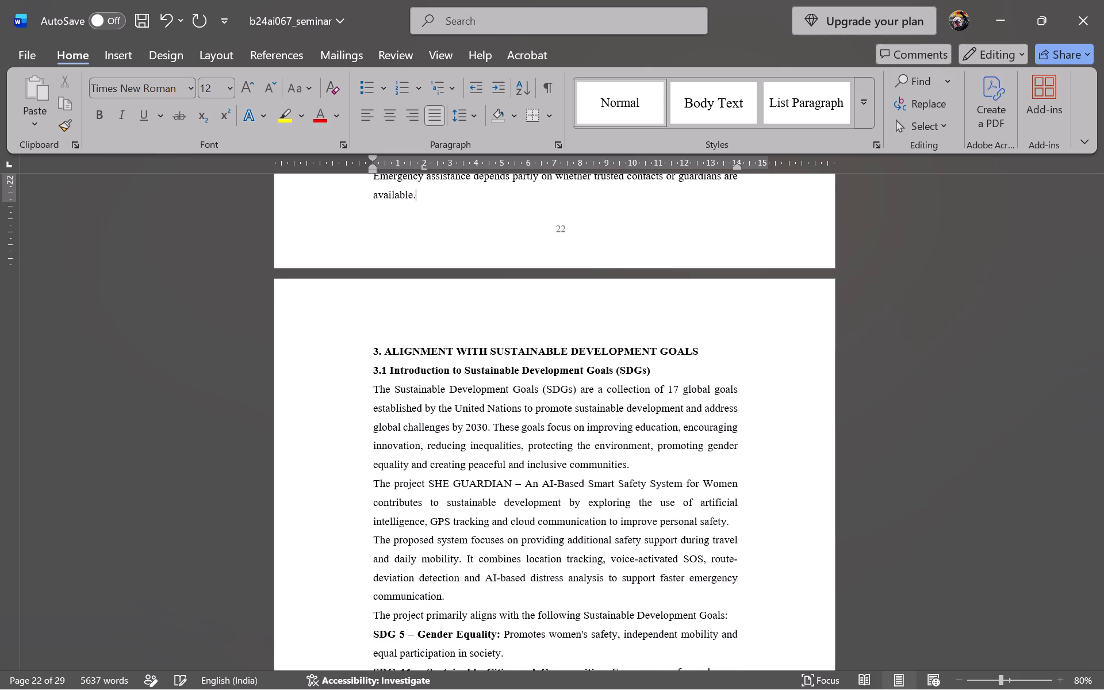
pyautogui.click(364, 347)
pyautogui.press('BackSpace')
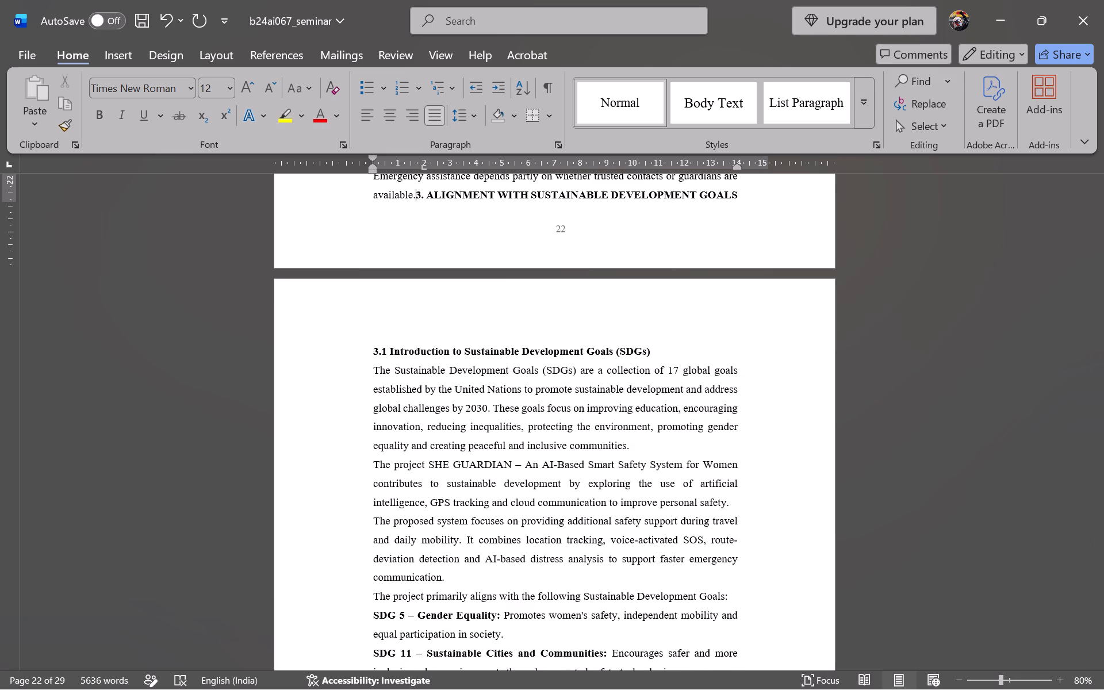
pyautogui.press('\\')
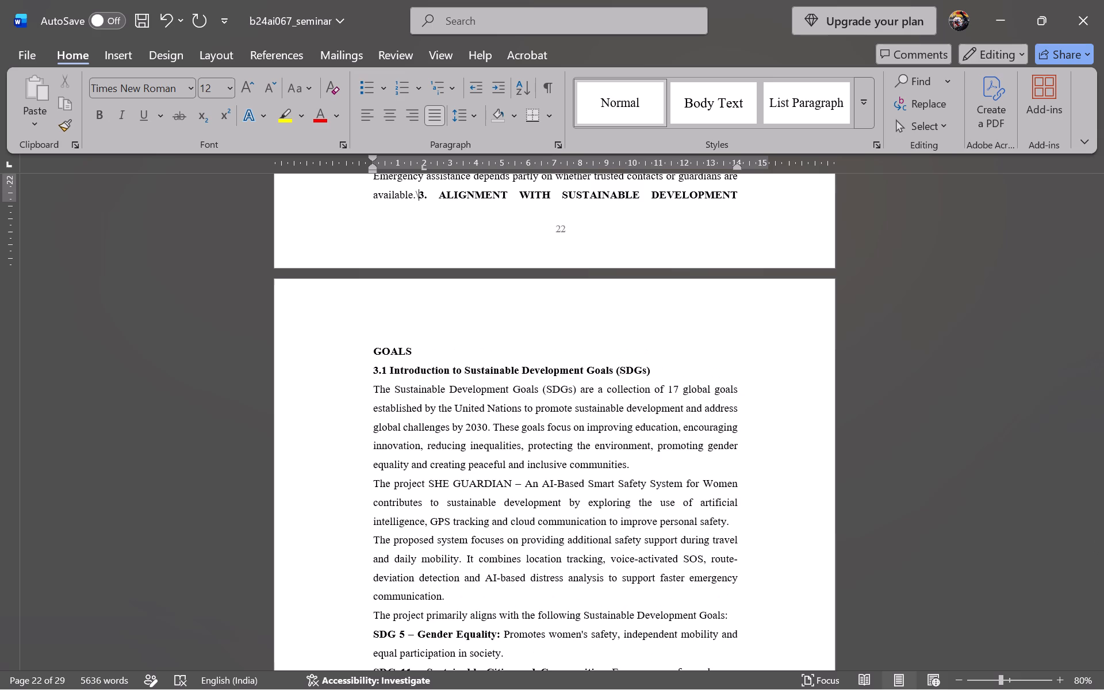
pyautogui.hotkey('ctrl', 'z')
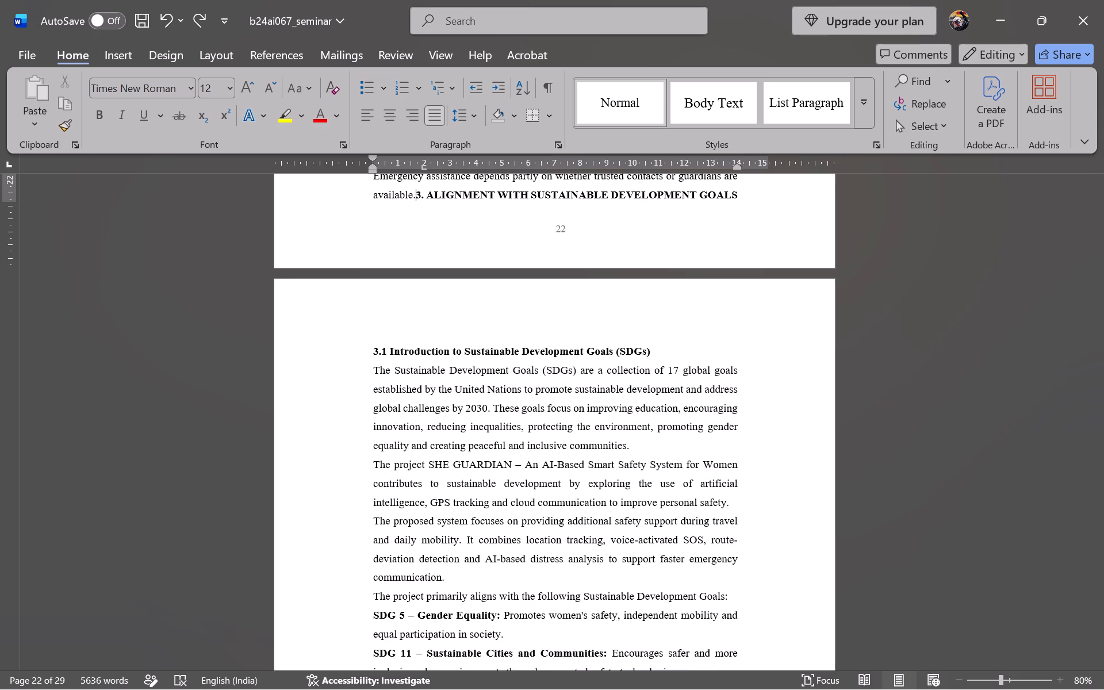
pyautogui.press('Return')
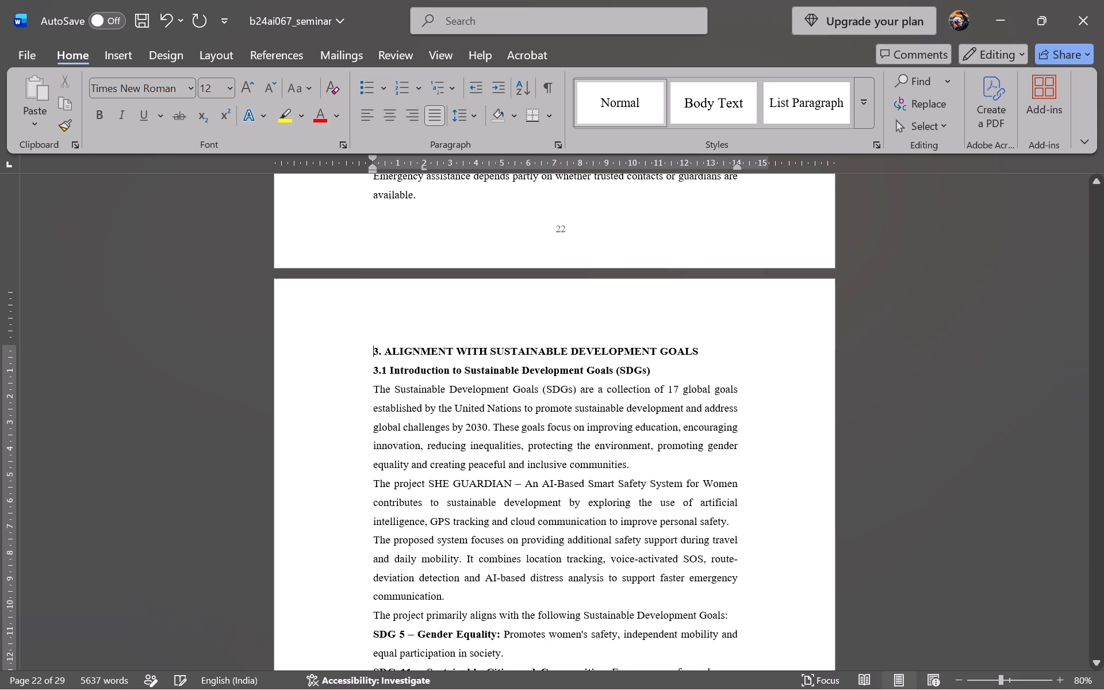
# Set the section 3 Alignment with Sustainable Development Goals heading to 16 points.
pyautogui.moveTo(370, 349); pyautogui.dragTo(657, 361)
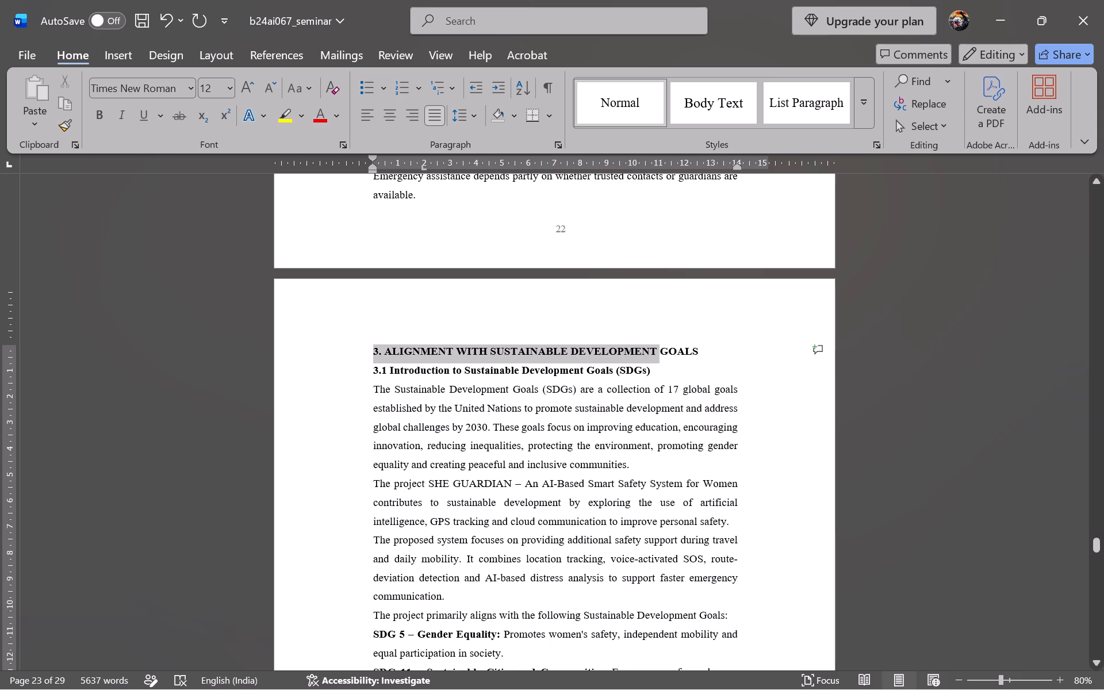
pyautogui.moveTo(657, 361); pyautogui.dragTo(714, 355)
pyautogui.hotkey('ctrl', 'shift', 'p')
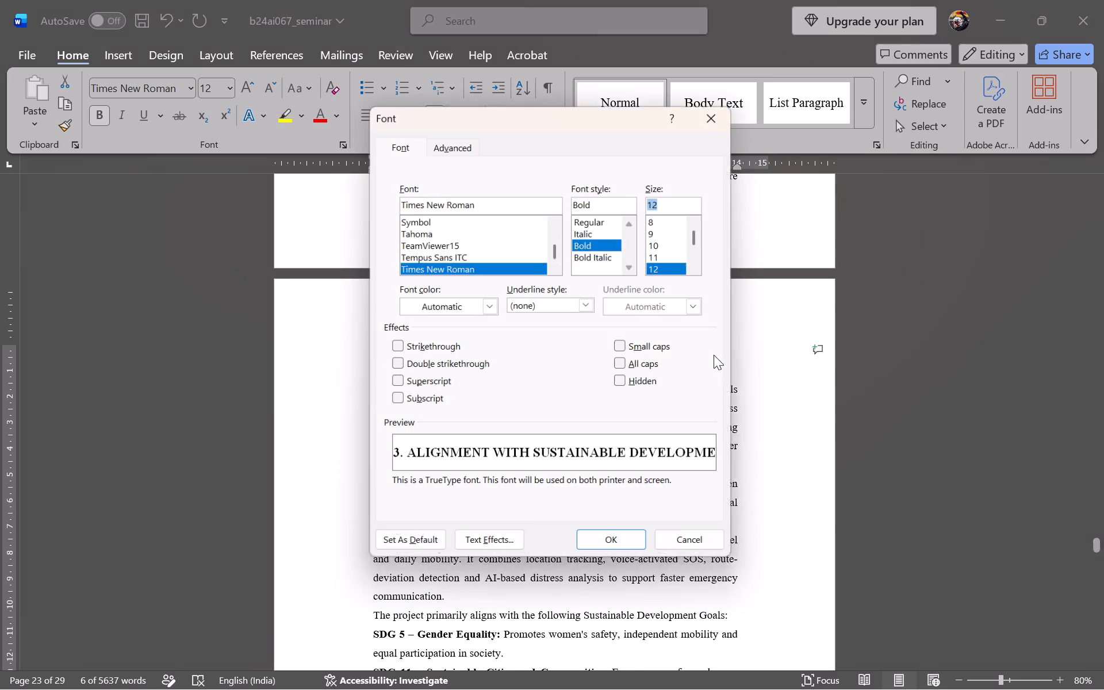
pyautogui.press('1')
pyautogui.press('6')
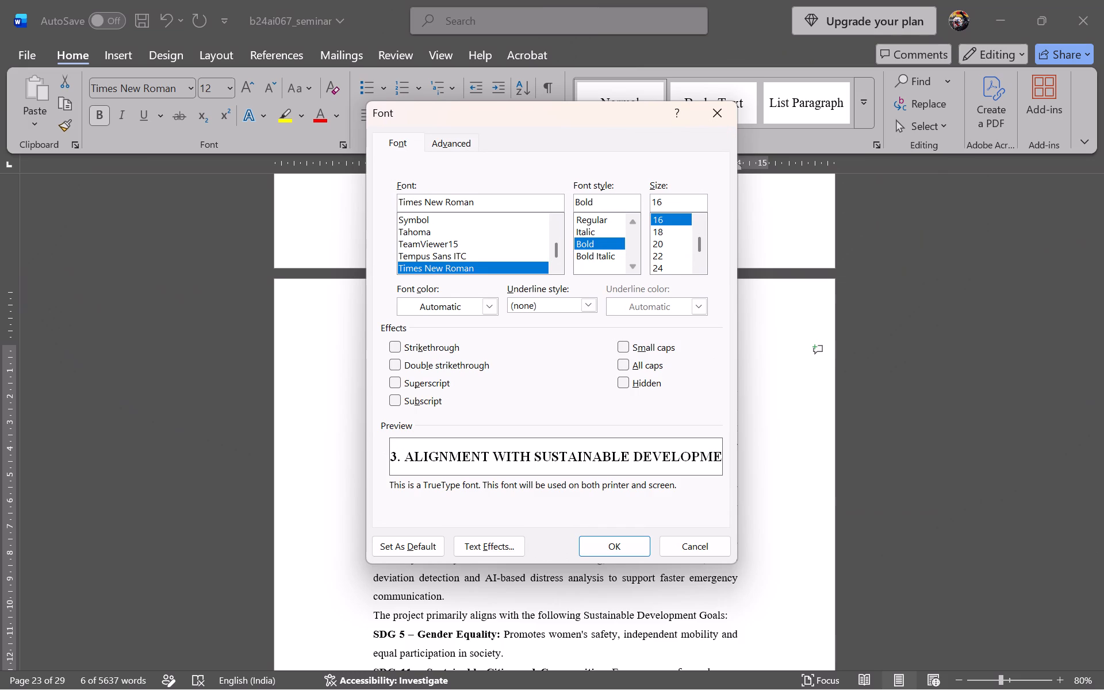
pyautogui.press('Return')
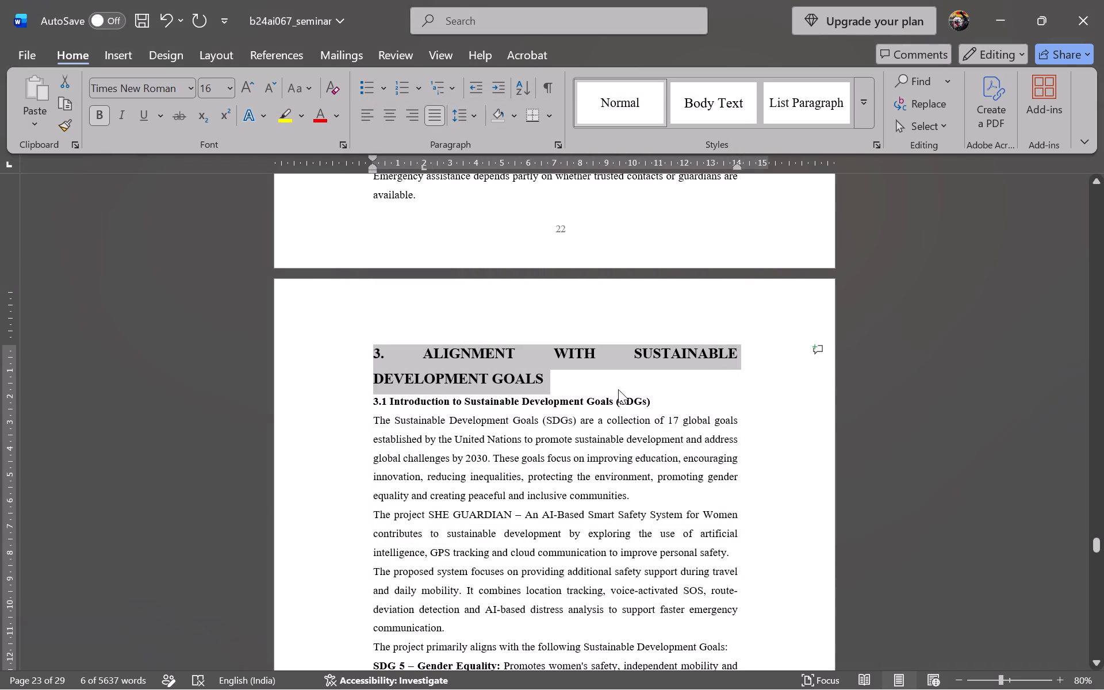
pyautogui.click(576, 376)
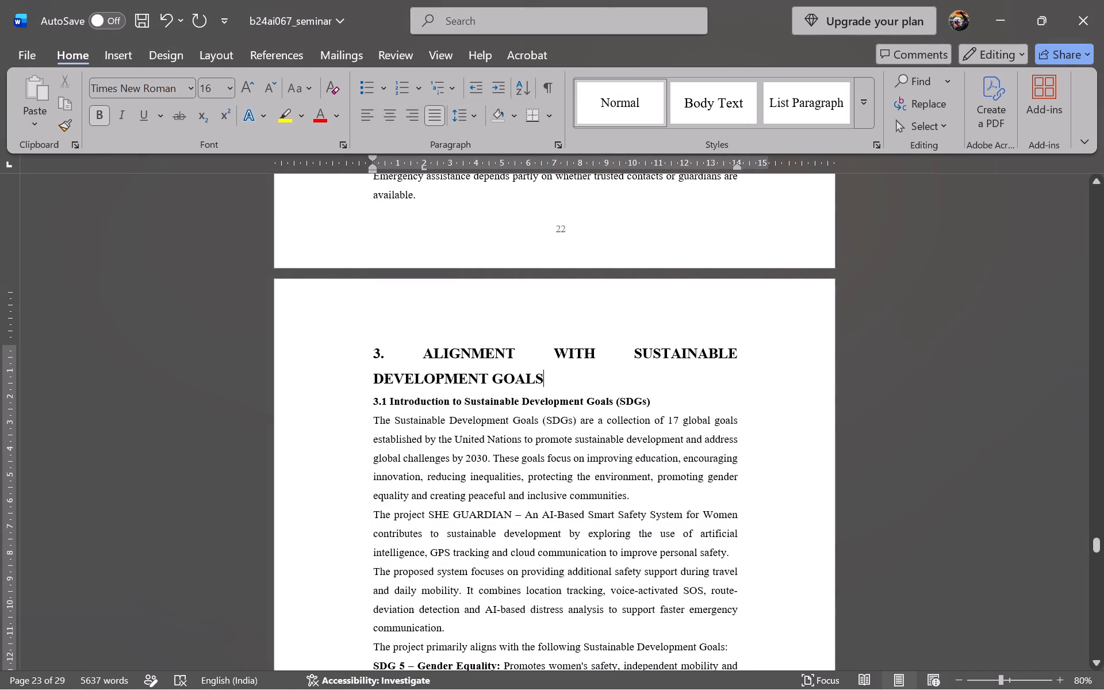
# Center the section 3 Alignment with Sustainable Development Goals heading.
pyautogui.moveTo(368, 350); pyautogui.dragTo(559, 382)
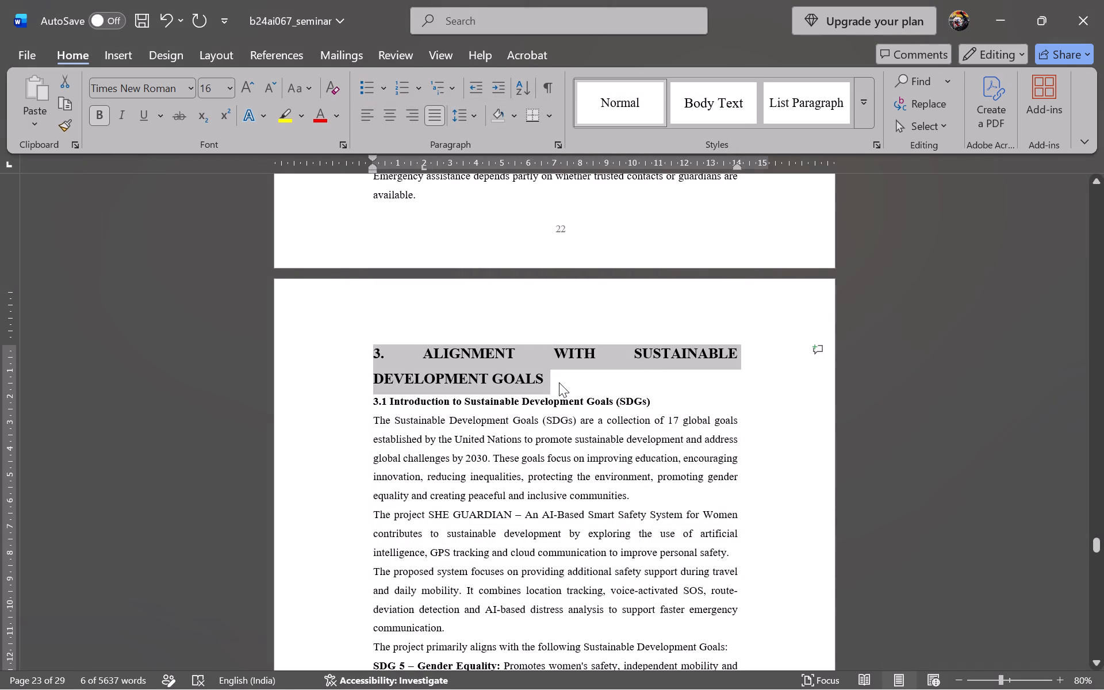
pyautogui.hotkey('ctrl', 'e')
pyautogui.click(650, 370)
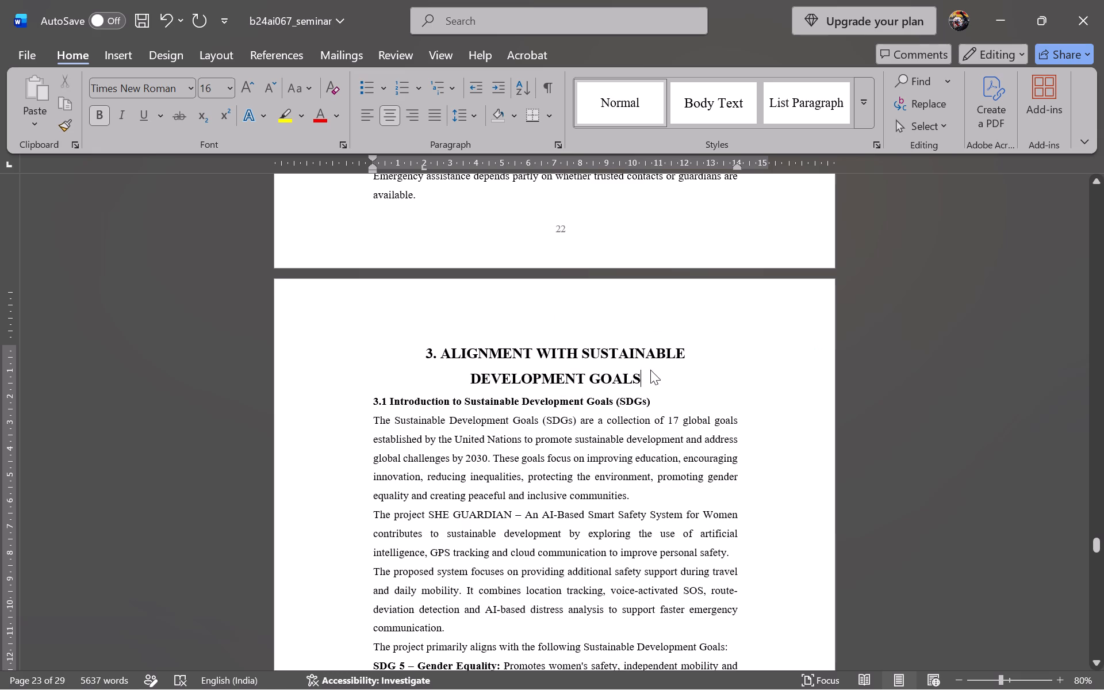
# Add space after the 3.1 Introduction to Sustainable Development Goals (SDGs) heading.
pyautogui.click(373, 397)
pyautogui.press('Return')
pyautogui.press('BackSpace')
pyautogui.click(472, 117)
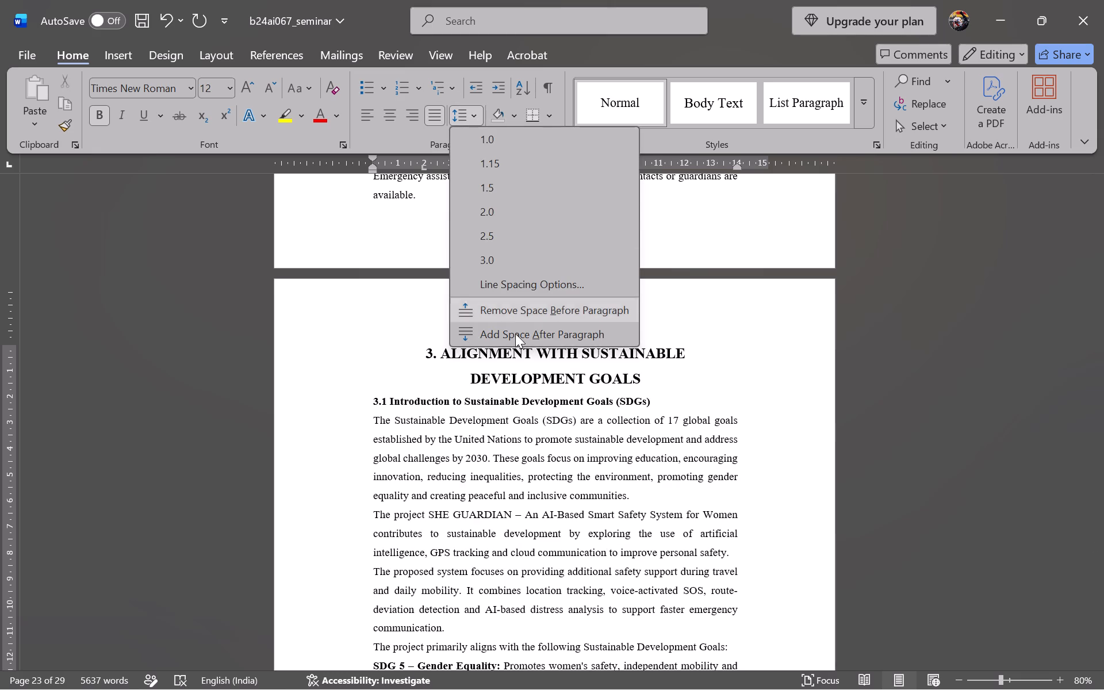
pyautogui.click(515, 339)
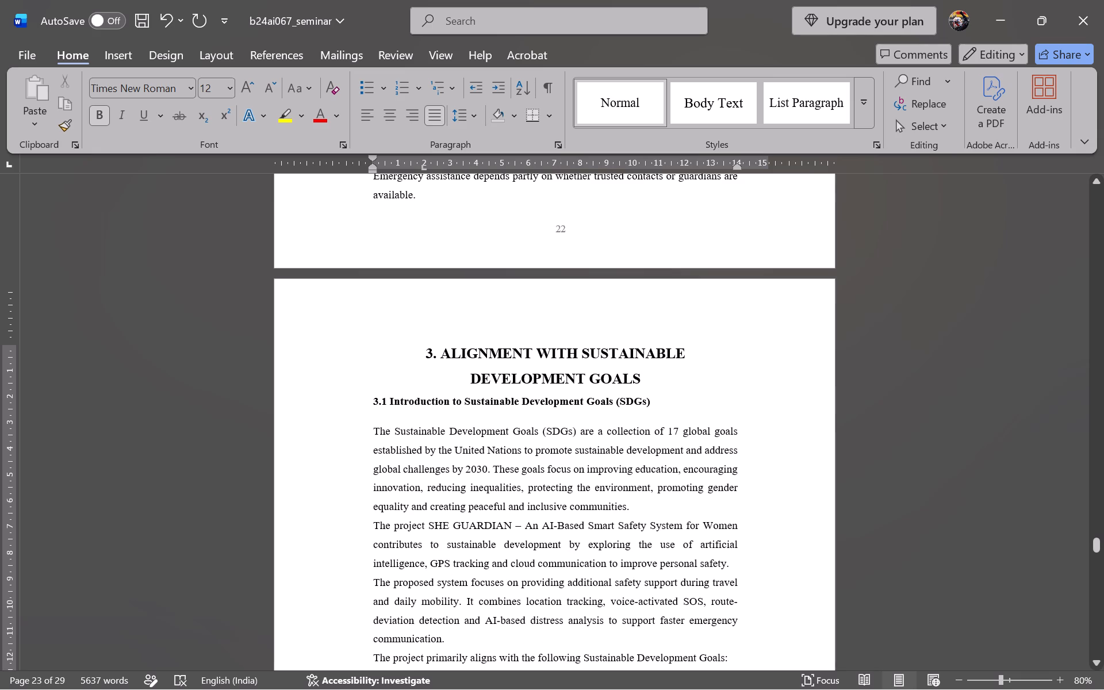
# Remove the number 3. from the Alignment with Sustainable Development Goals heading.
pyautogui.click(438, 355)
pyautogui.press('Right')
pyautogui.press('BackSpace')
pyautogui.press('BackSpace')
pyautogui.press('BackSpace')
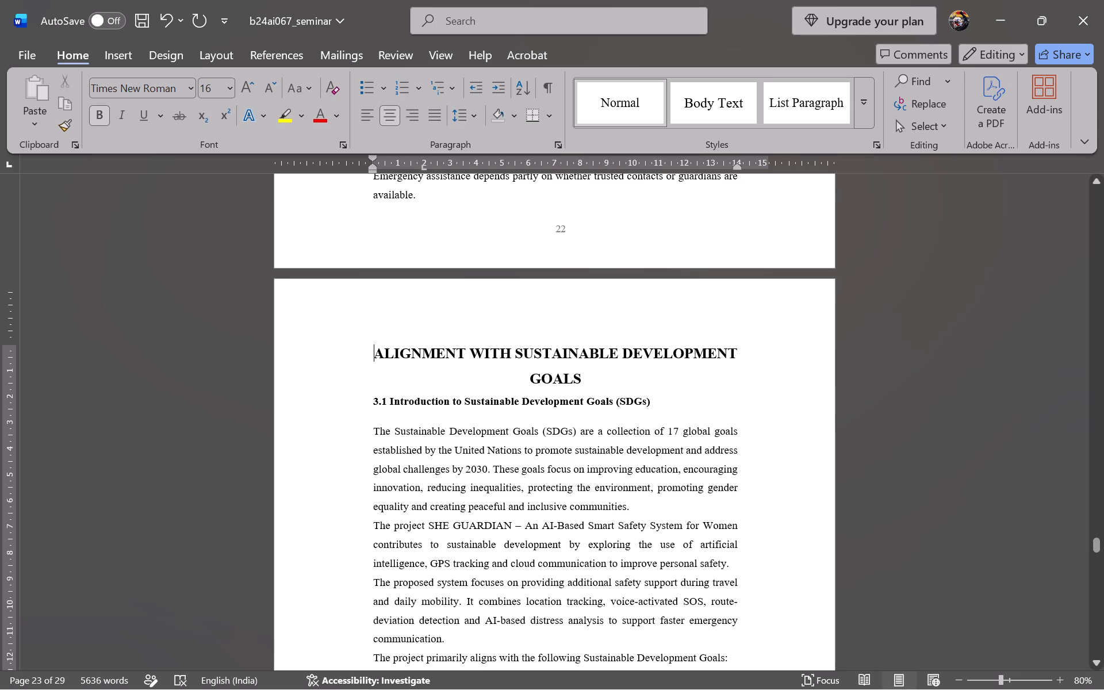
# Set the 3.1 Introduction to Sustainable Development Goals (SDGs) heading to 14 points.
pyautogui.moveTo(371, 400); pyautogui.dragTo(657, 395)
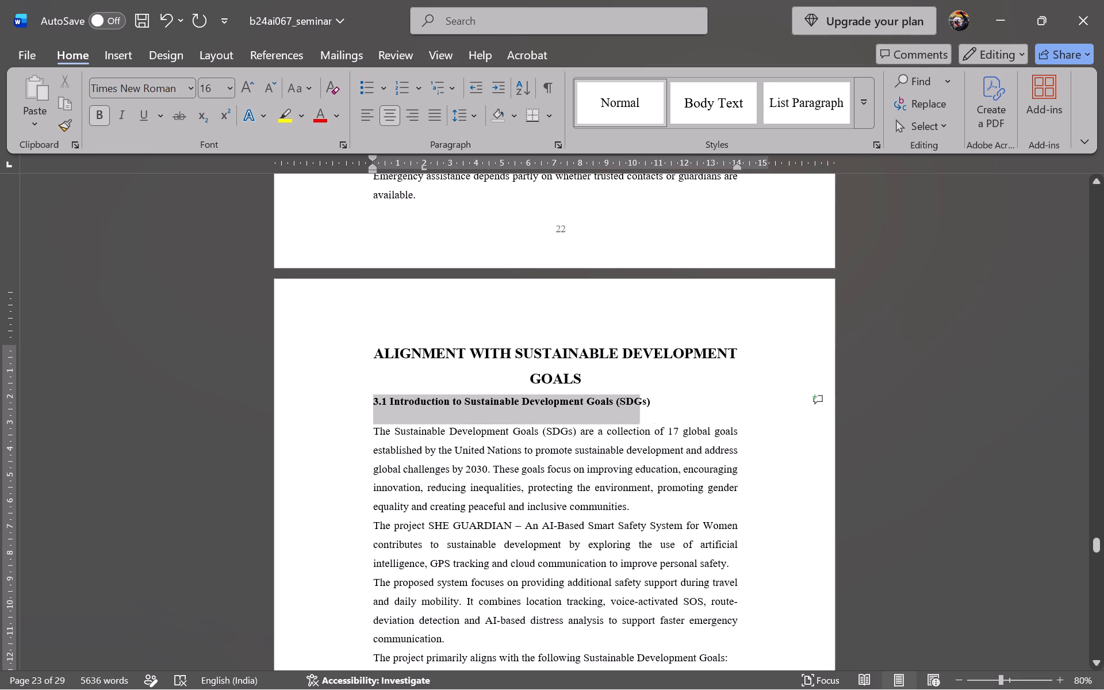
pyautogui.moveTo(657, 395); pyautogui.dragTo(667, 396)
pyautogui.hotkey('ctrl', 'shift', 'p')
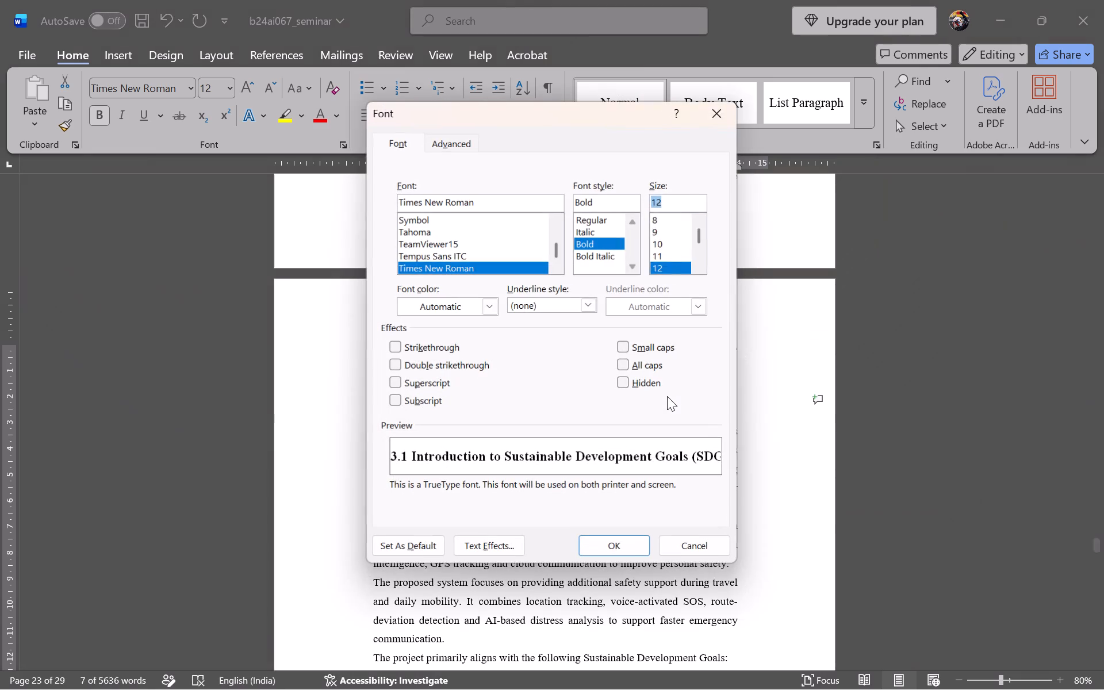
pyautogui.write('14')
pyautogui.press('Return')
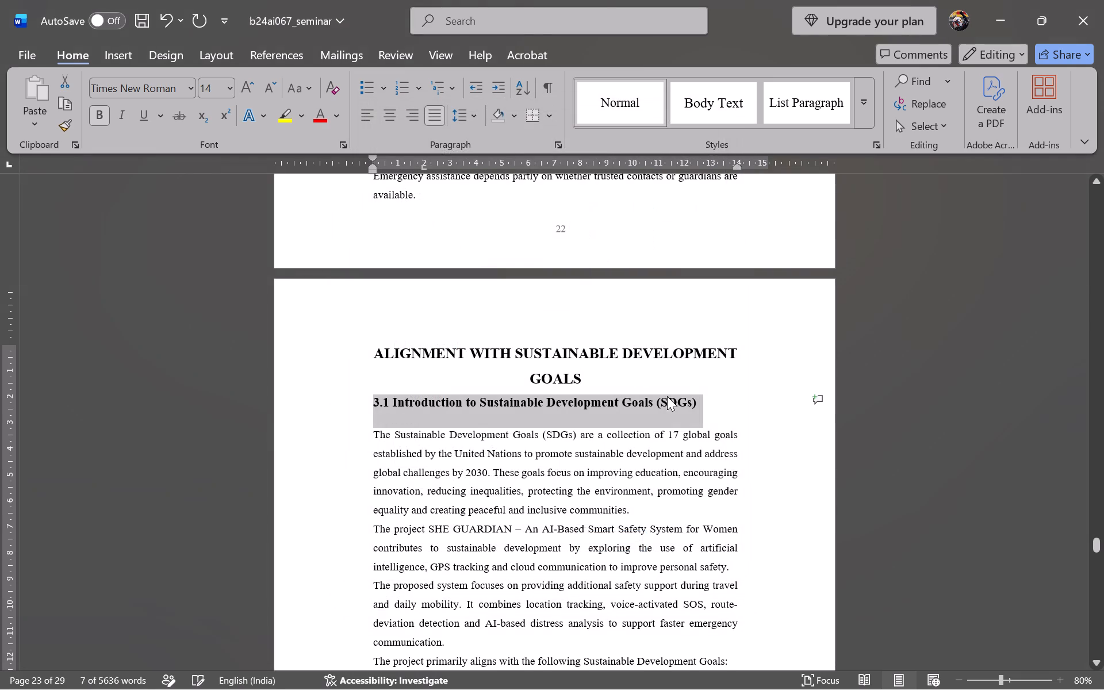
pyautogui.click(717, 420)
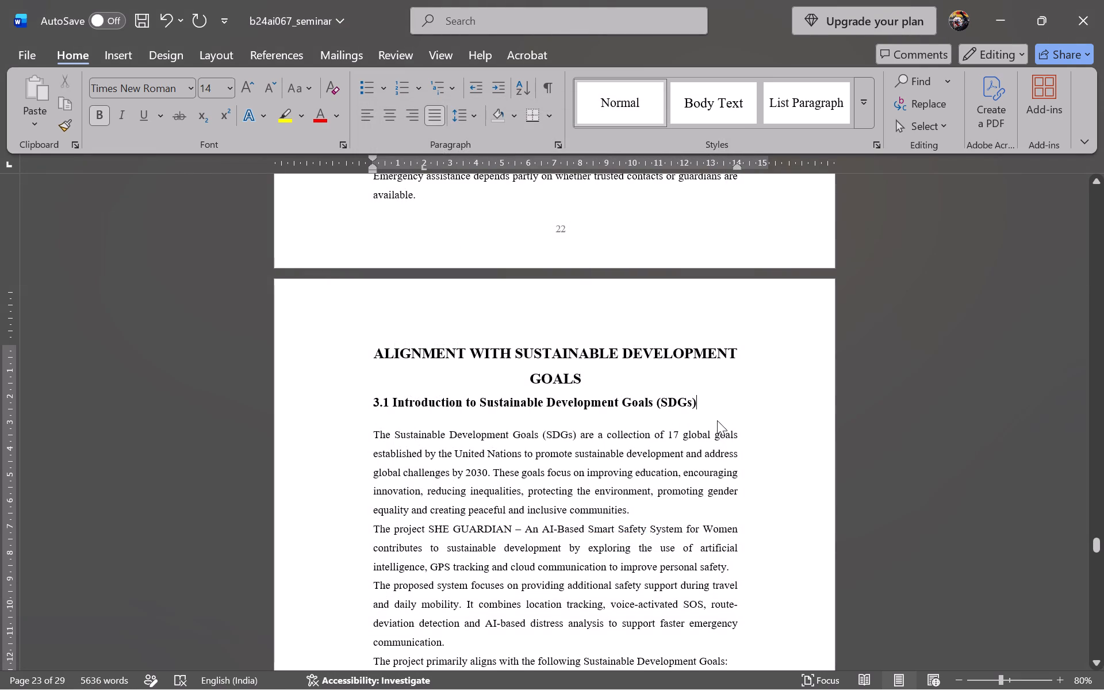
# Bold the sentence "The project primarily aligns with the following Sustainable Development Goals:" in section 3.1.
pyautogui.scroll(-3, 717, 420)
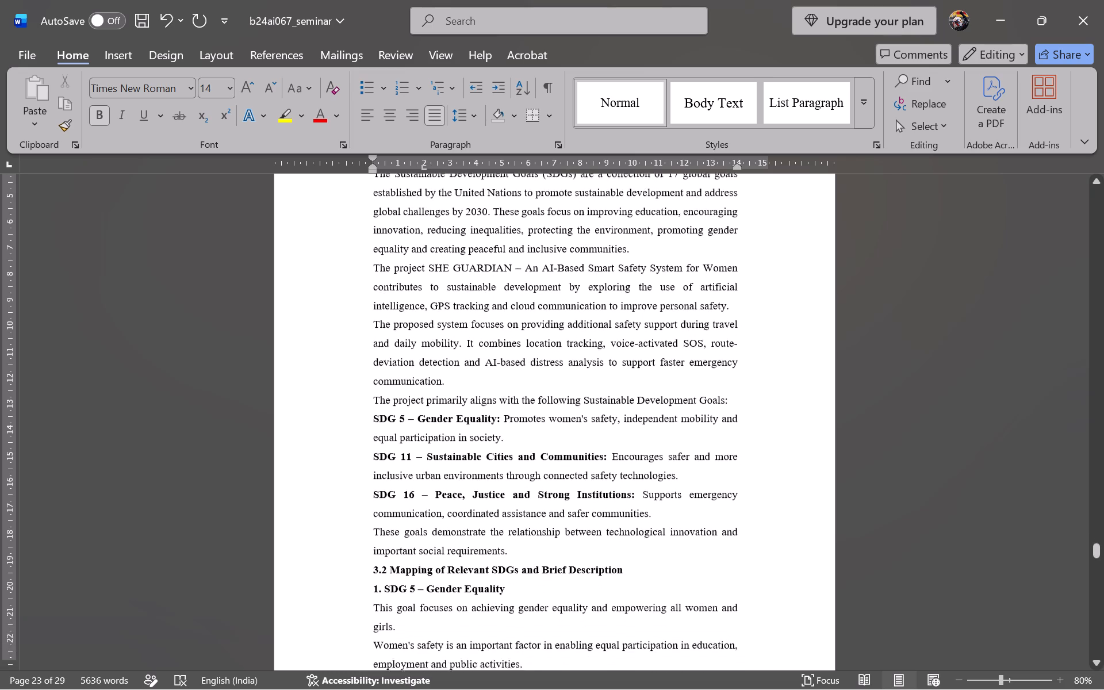
pyautogui.scroll(-1, 717, 420)
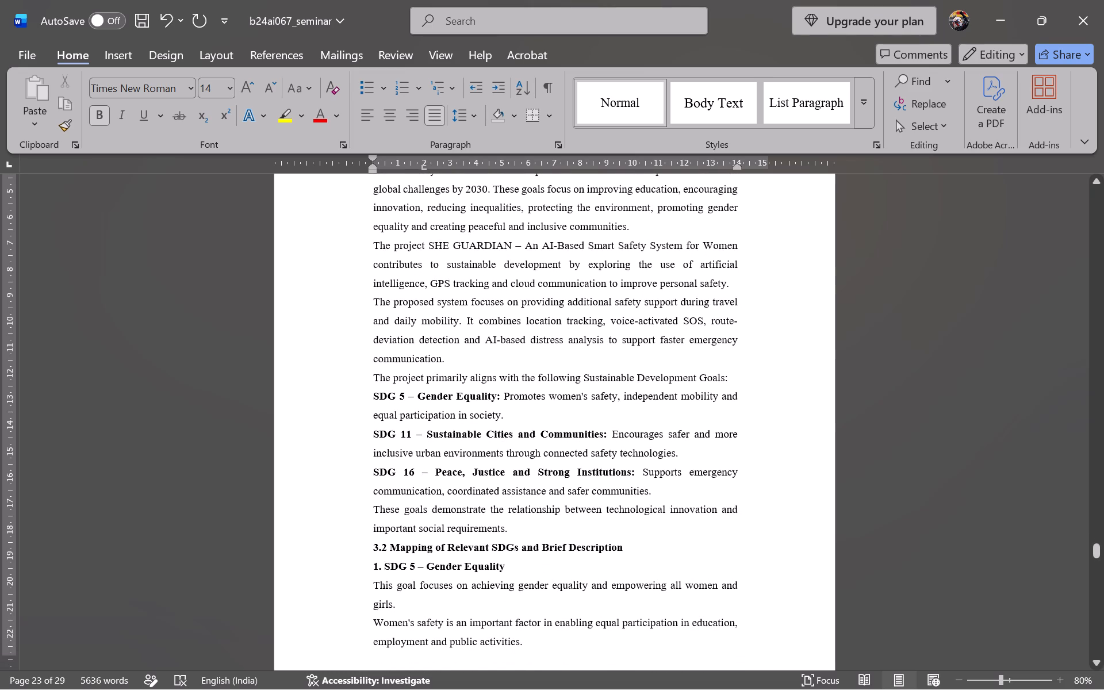
pyautogui.moveTo(372, 375); pyautogui.dragTo(741, 375)
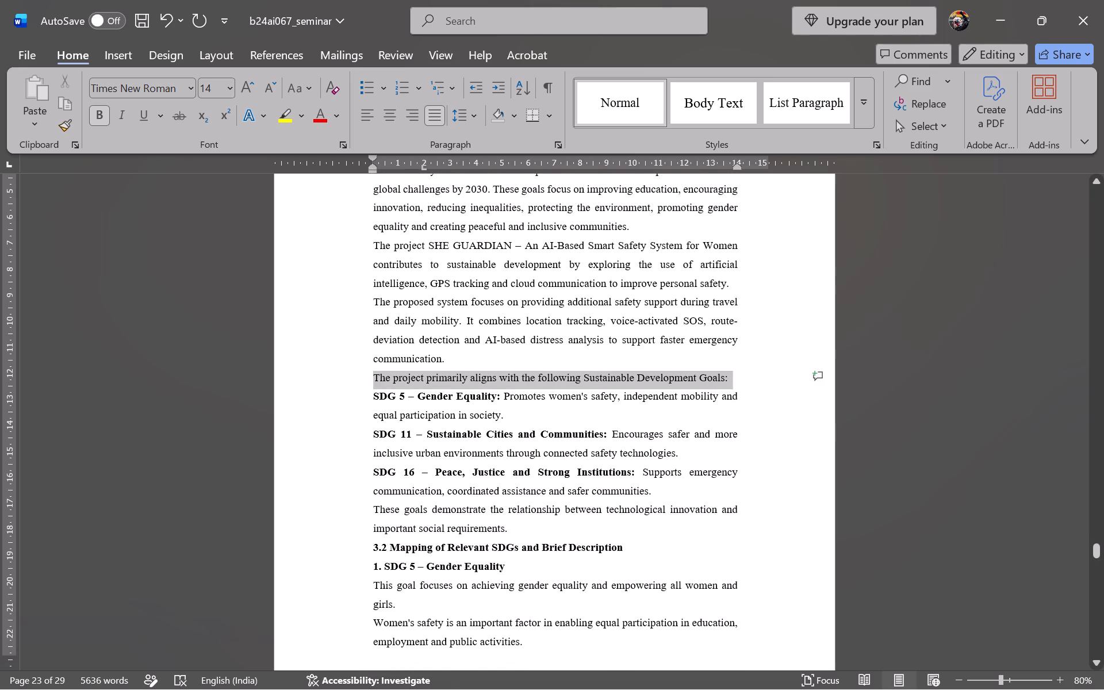
pyautogui.moveTo(741, 375); pyautogui.dragTo(741, 375)
pyautogui.hotkey('ctrl', 'b')
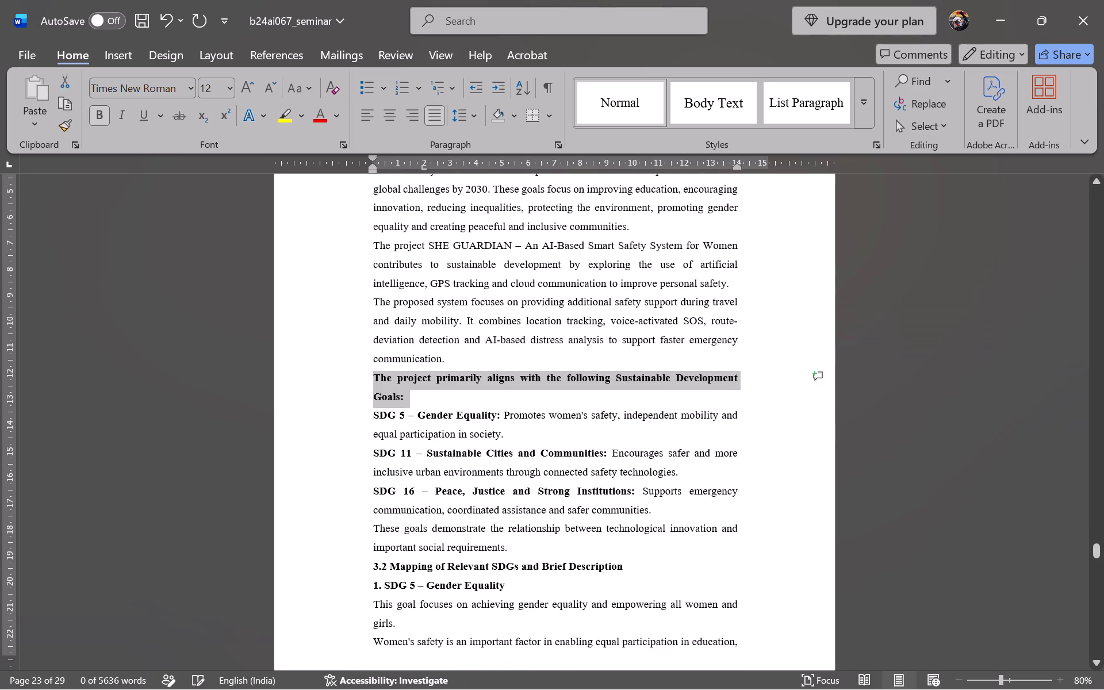
# Insert blank lines before the 3.2 Mapping of Relevant SDGs and Brief Description heading so it starts on a new page.
pyautogui.click(646, 452)
pyautogui.scroll(-2, 646, 452)
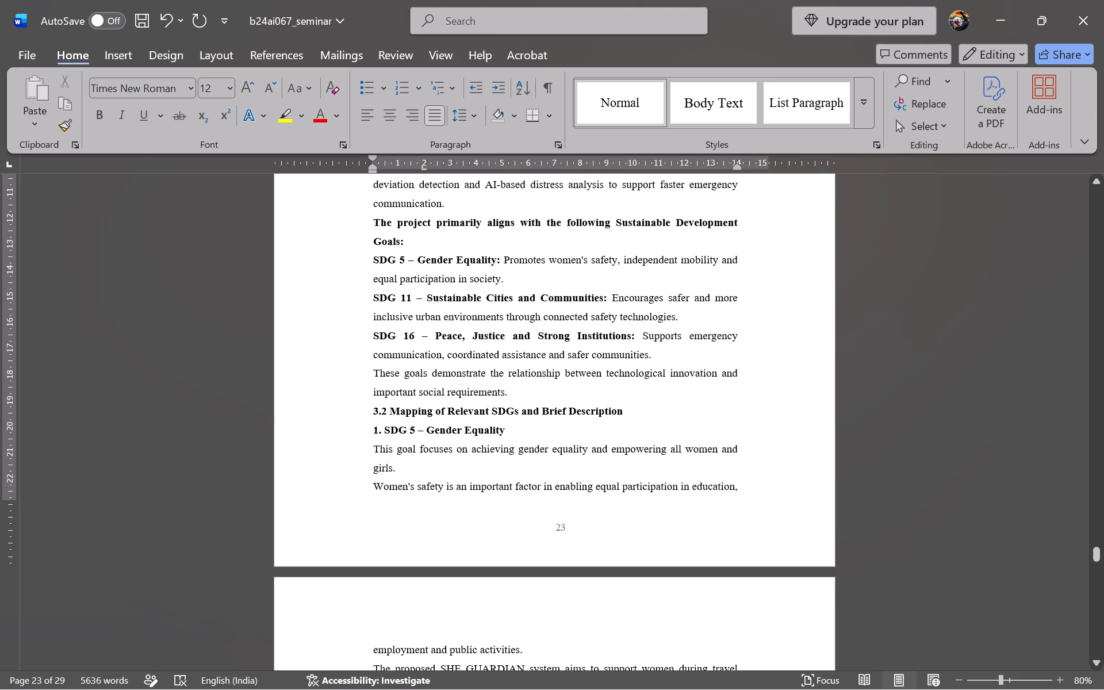
pyautogui.click(370, 411)
pyautogui.press('Return')
pyautogui.press('Return')
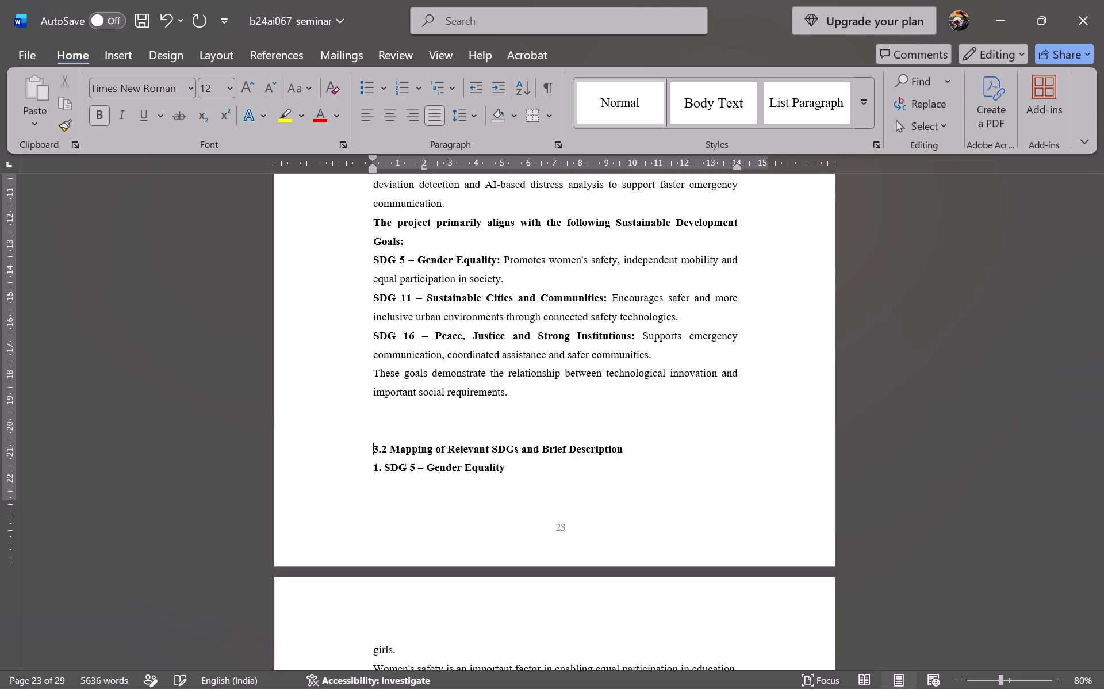
pyautogui.press('Return')
pyautogui.press('Return')
pyautogui.press('Return')
# Set the 3.2 Mapping of Relevant SDGs and Brief Description heading to 14 points.
pyautogui.scroll(-2, 370, 411)
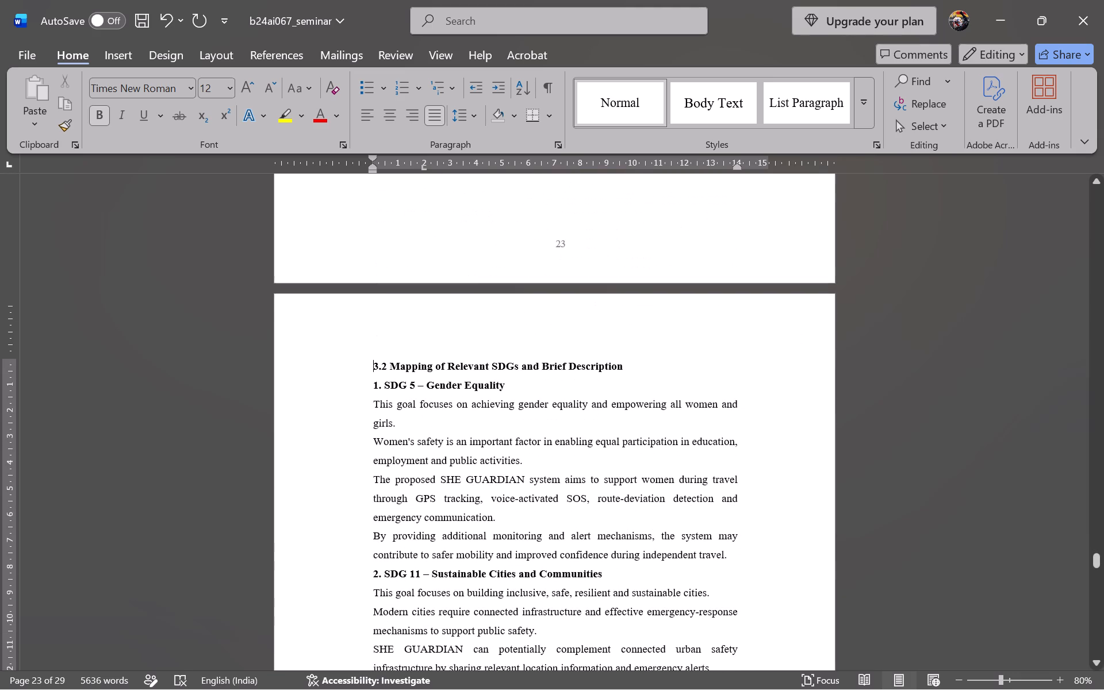
pyautogui.moveTo(371, 362); pyautogui.dragTo(641, 355)
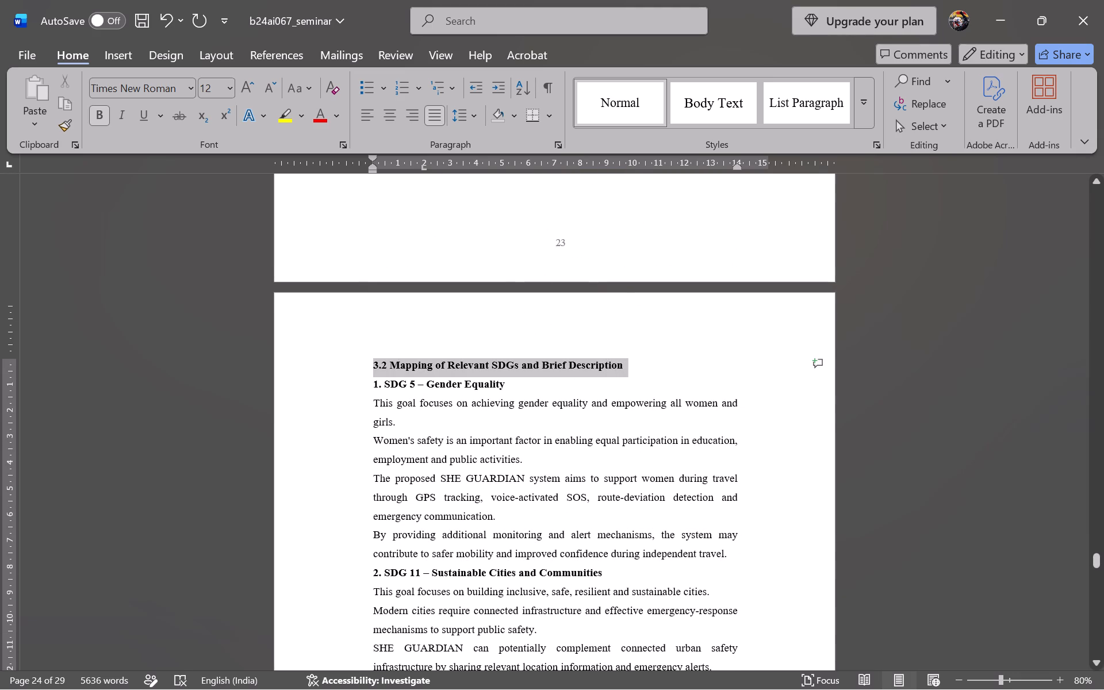
pyautogui.moveTo(641, 355); pyautogui.dragTo(641, 356)
pyautogui.hotkey('ctrl', 'shift', 'p')
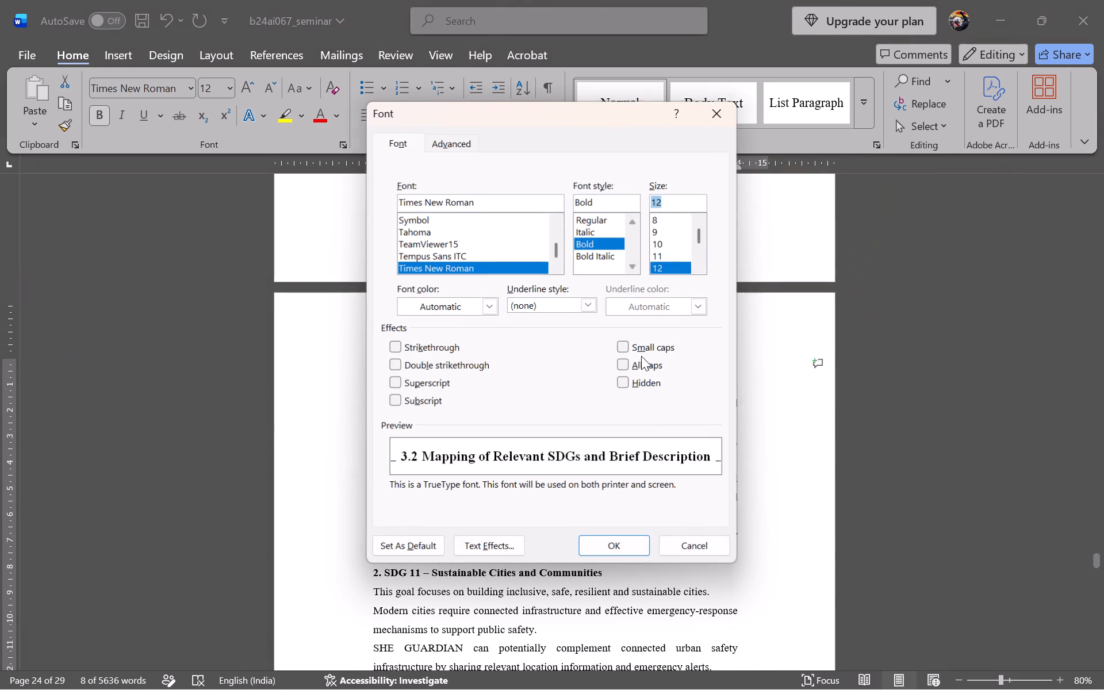
pyautogui.press('1')
pyautogui.press('4')
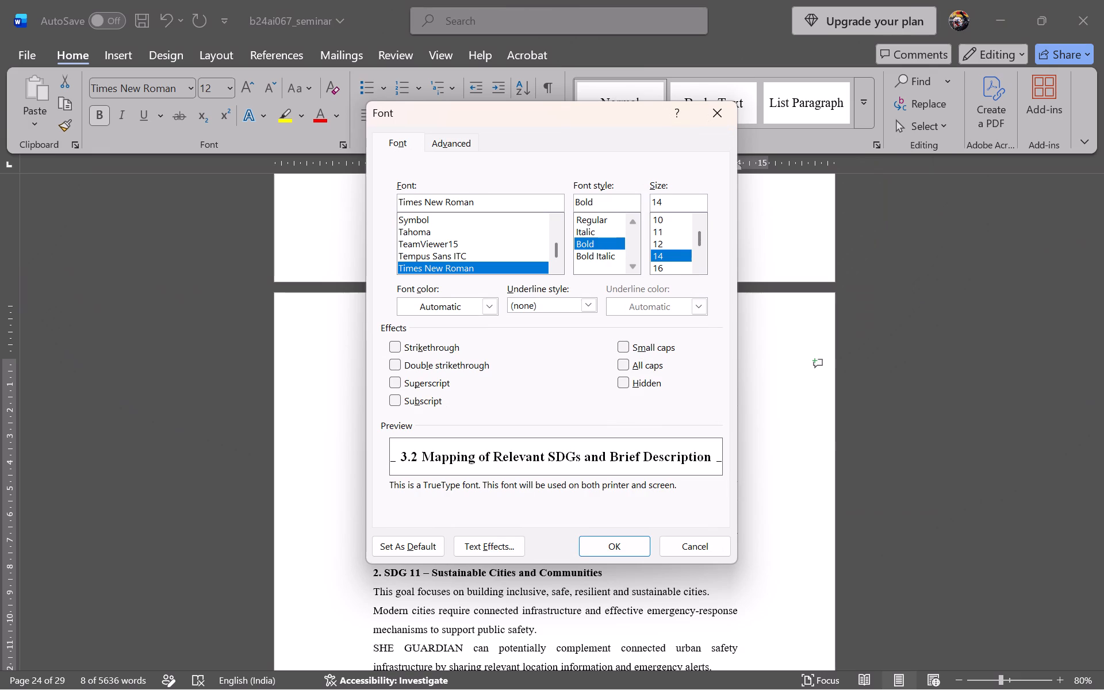
pyautogui.press('Return')
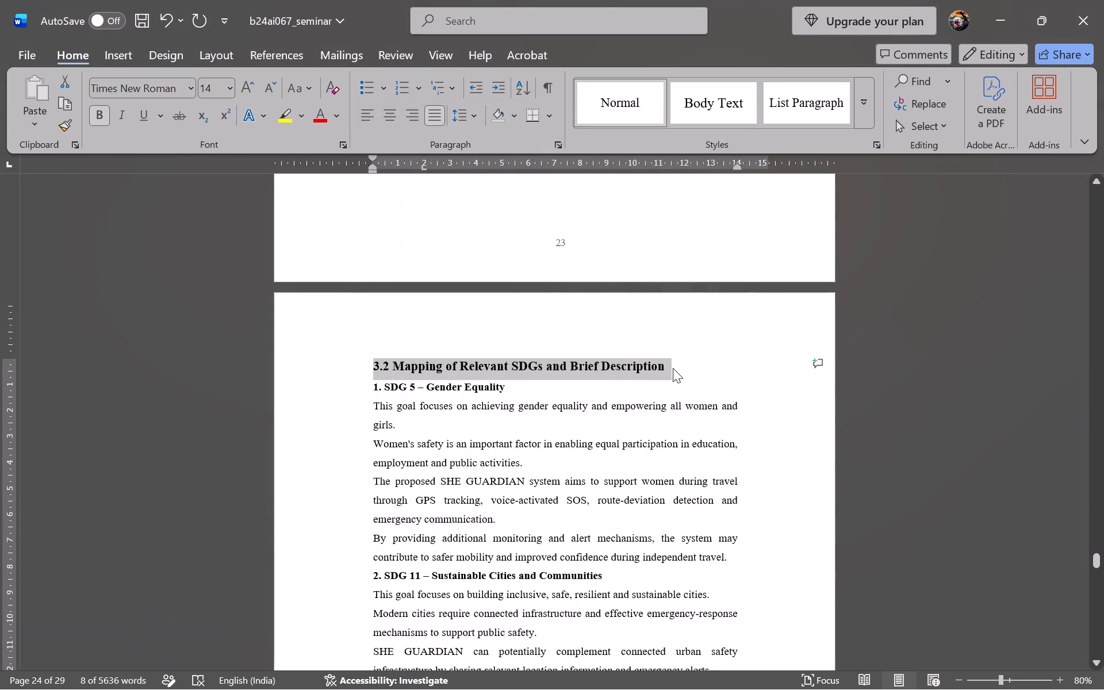
# Add space after the 3.2 Mapping of Relevant SDGs and Brief Description heading.
pyautogui.click(678, 369)
pyautogui.click(462, 121)
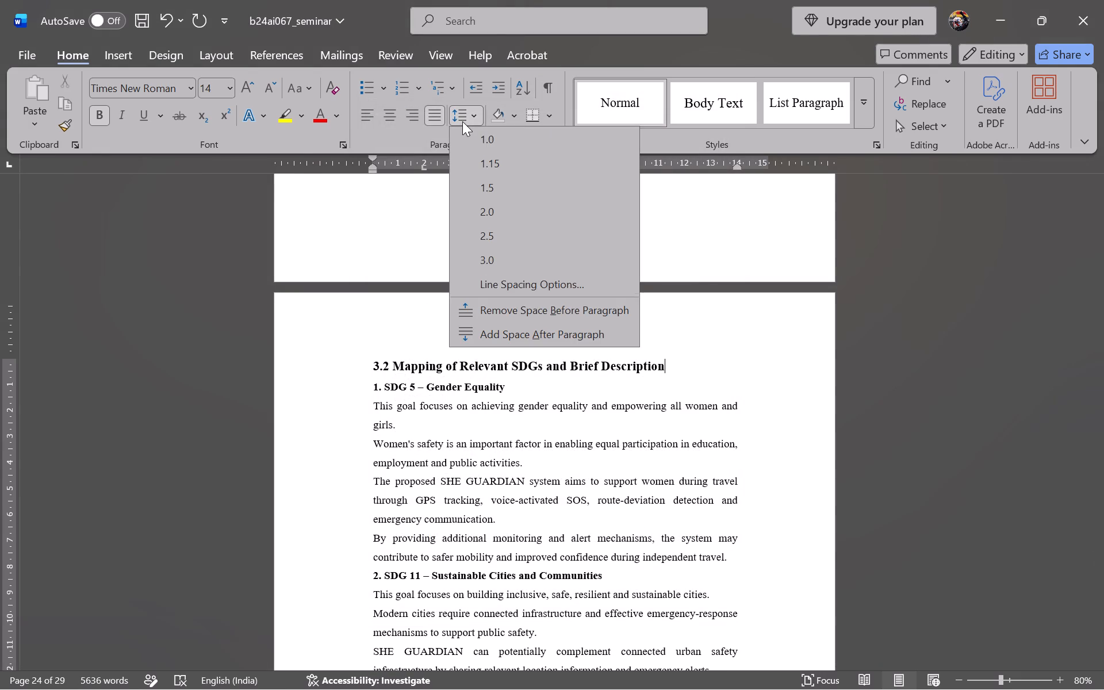
pyautogui.click(545, 337)
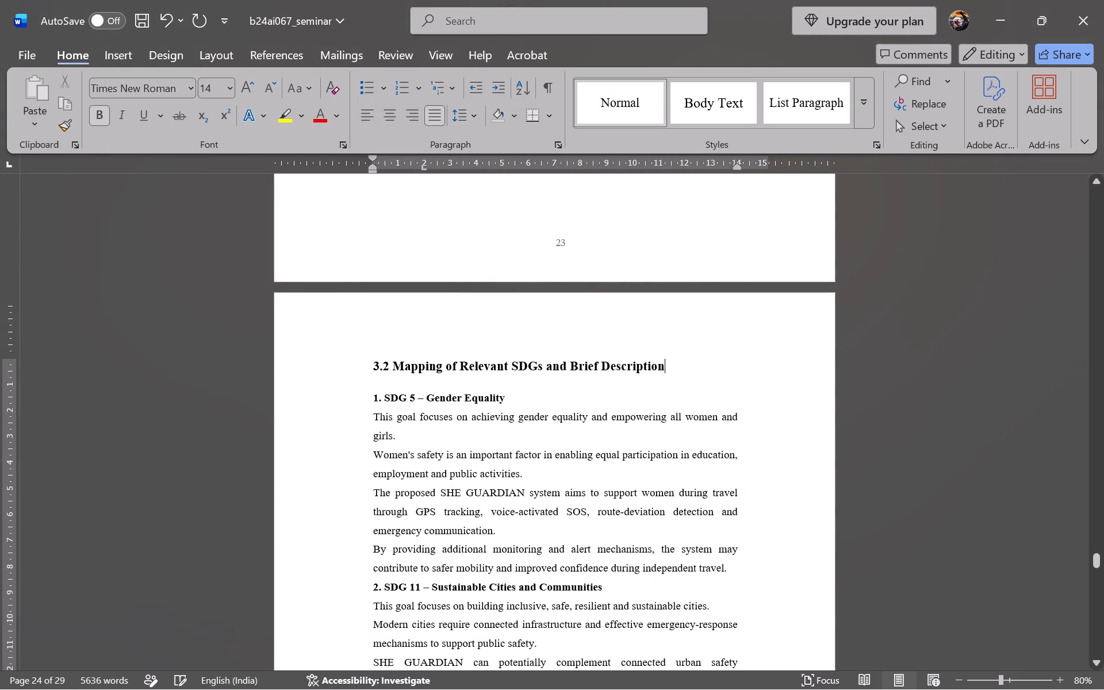
# Renumber the SDG 5 – Gender Equality subheading in section 3.2 as 3.2.1.
pyautogui.click(377, 399)
pyautogui.press('Right')
pyautogui.press('BackSpace')
pyautogui.press('BackSpace')
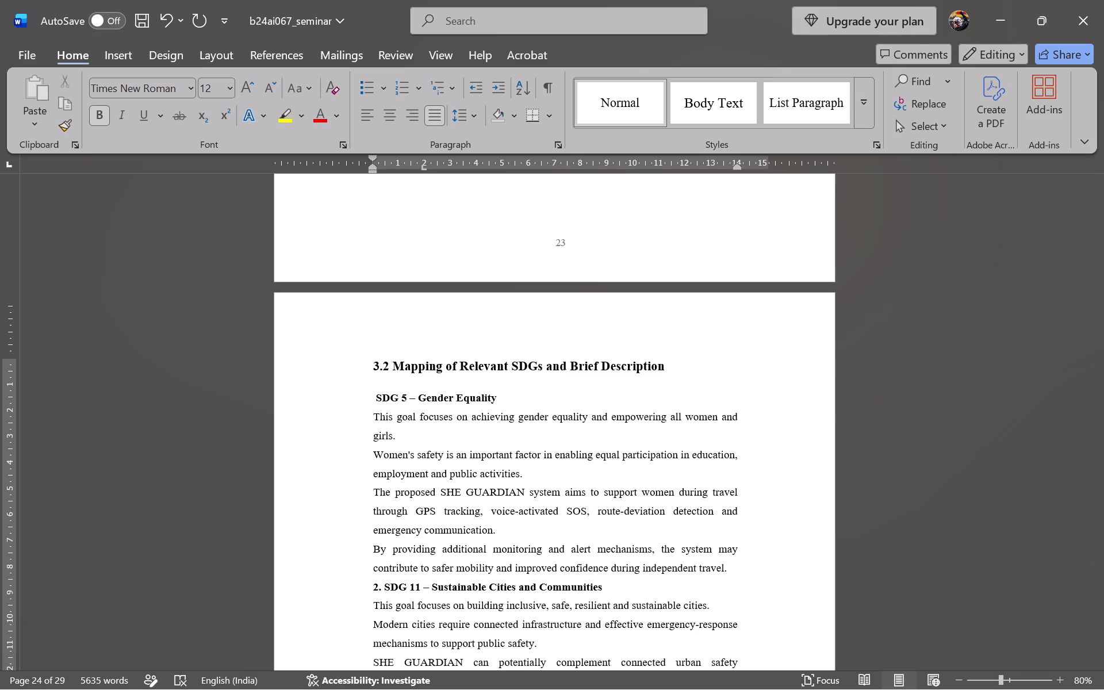
pyautogui.press('2')
pyautogui.press('BackSpace')
pyautogui.write('3.2.1')
# Renumber the SDG 11 – Sustainable Cities and Communities subheading in section 3.2 as 3.2.2.
pyautogui.scroll(-1, 496, 528)
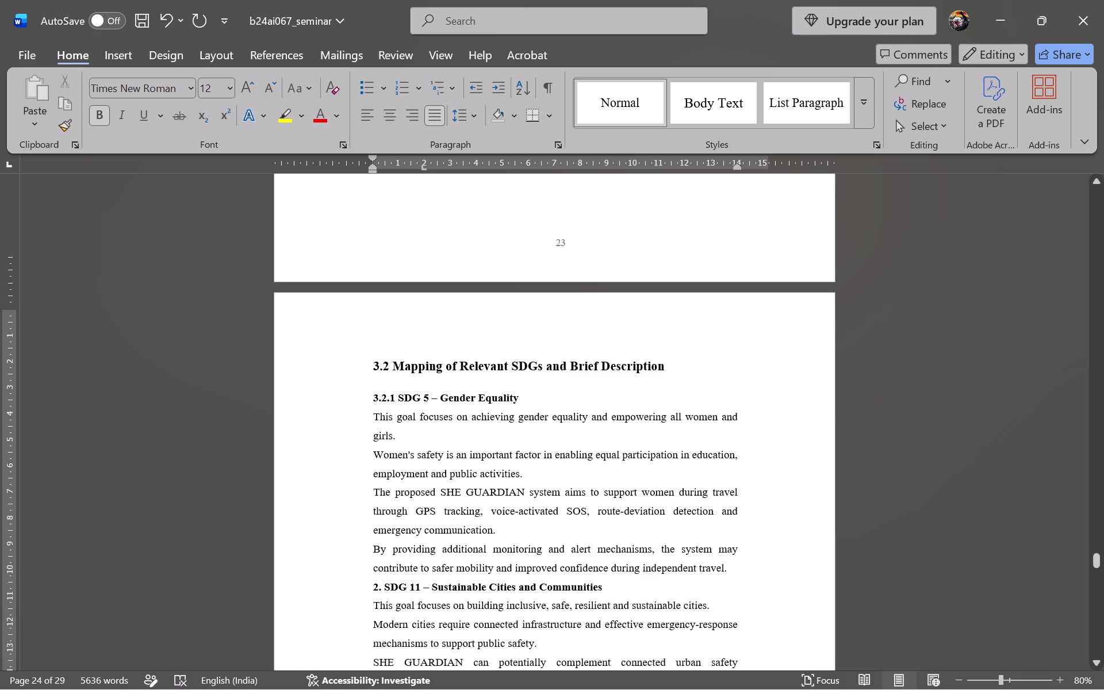
pyautogui.scroll(-1, 496, 528)
pyautogui.click(375, 390)
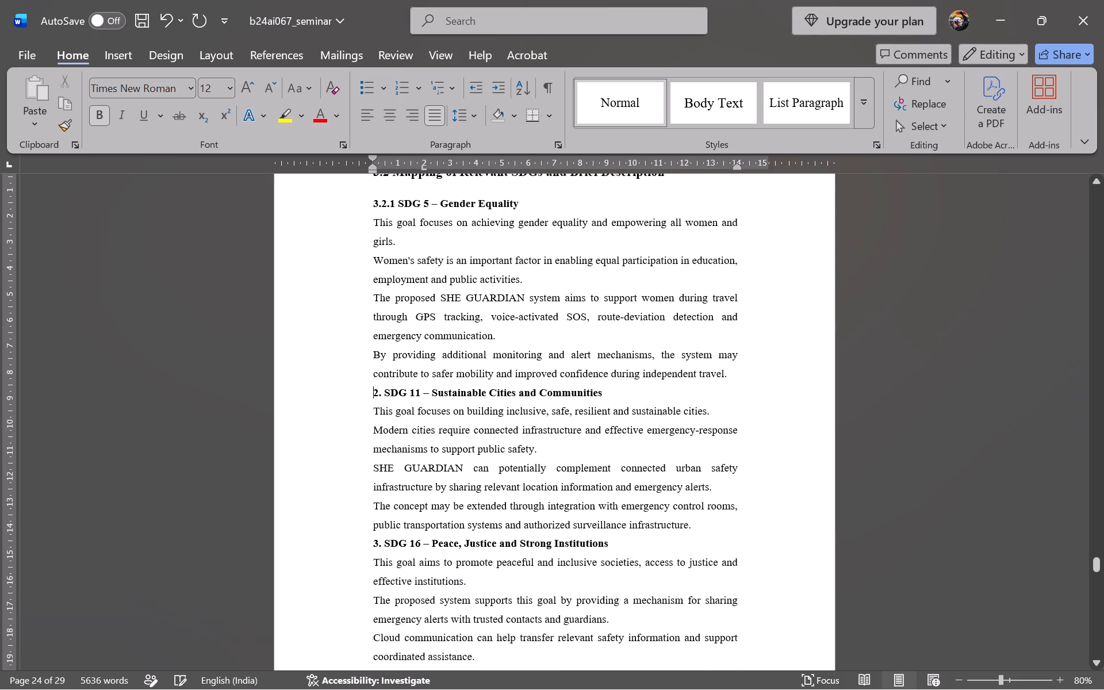
pyautogui.press('3')
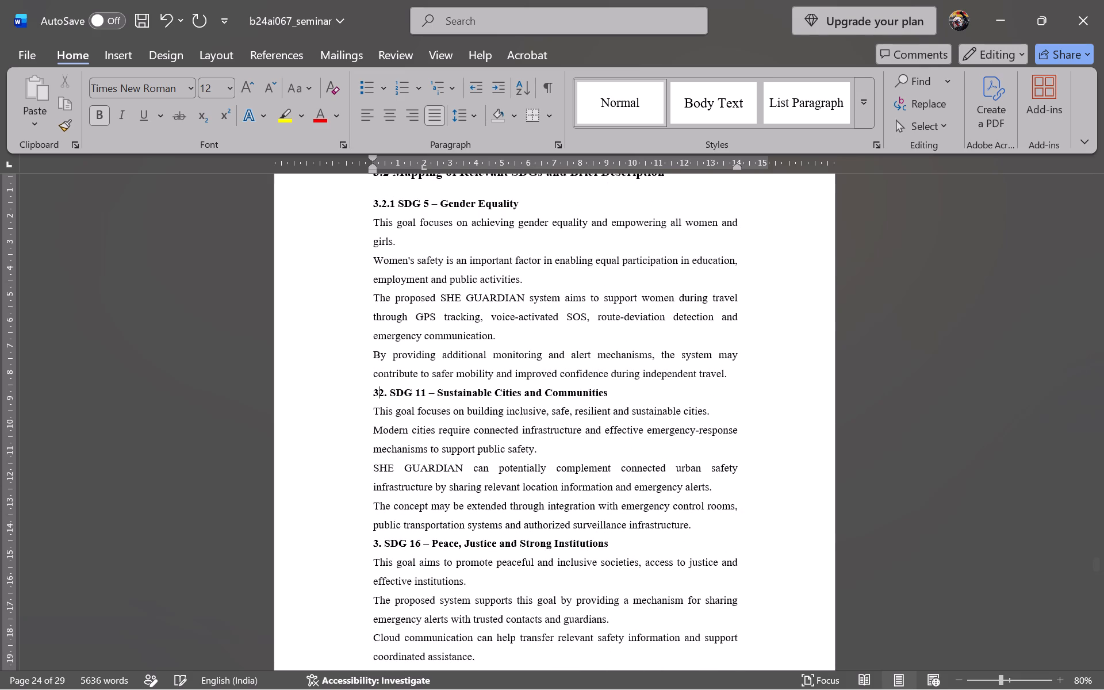
pyautogui.press('.')
pyautogui.press('Right')
pyautogui.press('Right')
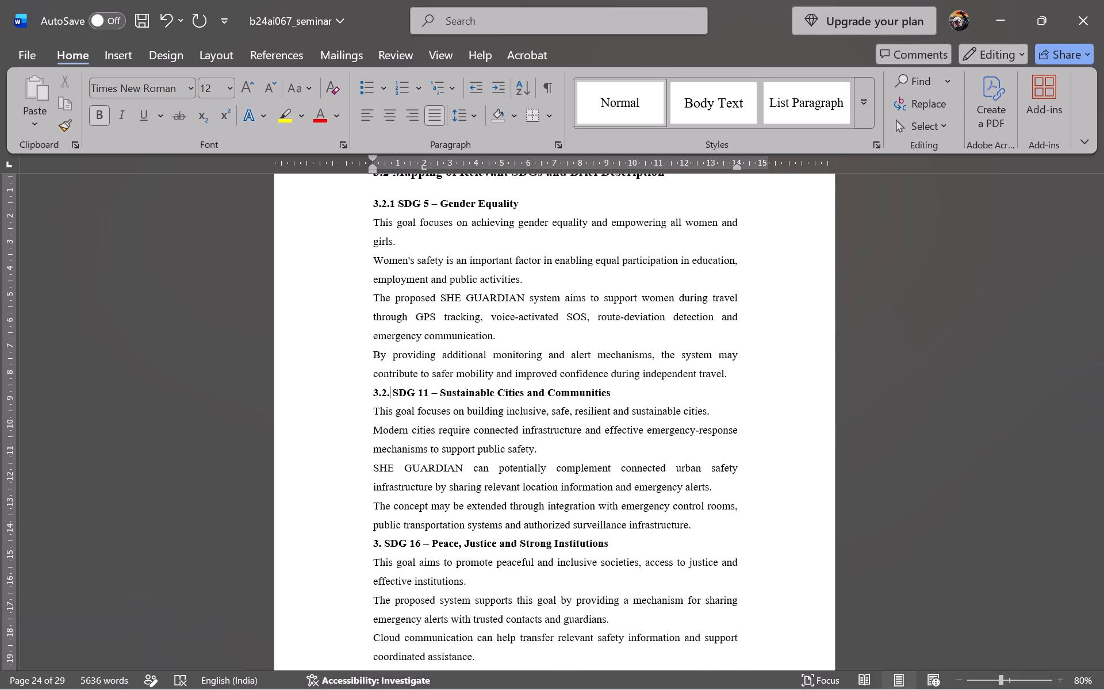
pyautogui.press('2')
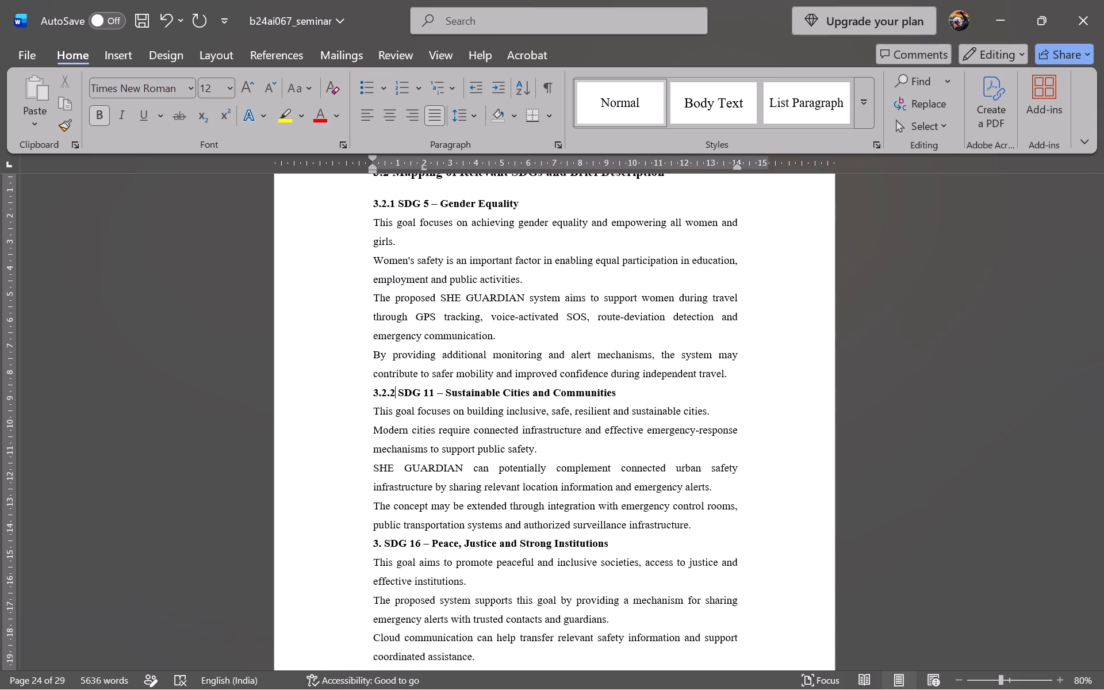
# Renumber the SDG 16 – Peace, Justice and Strong Institutions subheading in section 3.2 as 3.2.3.
pyautogui.click(382, 543)
pyautogui.press('2')
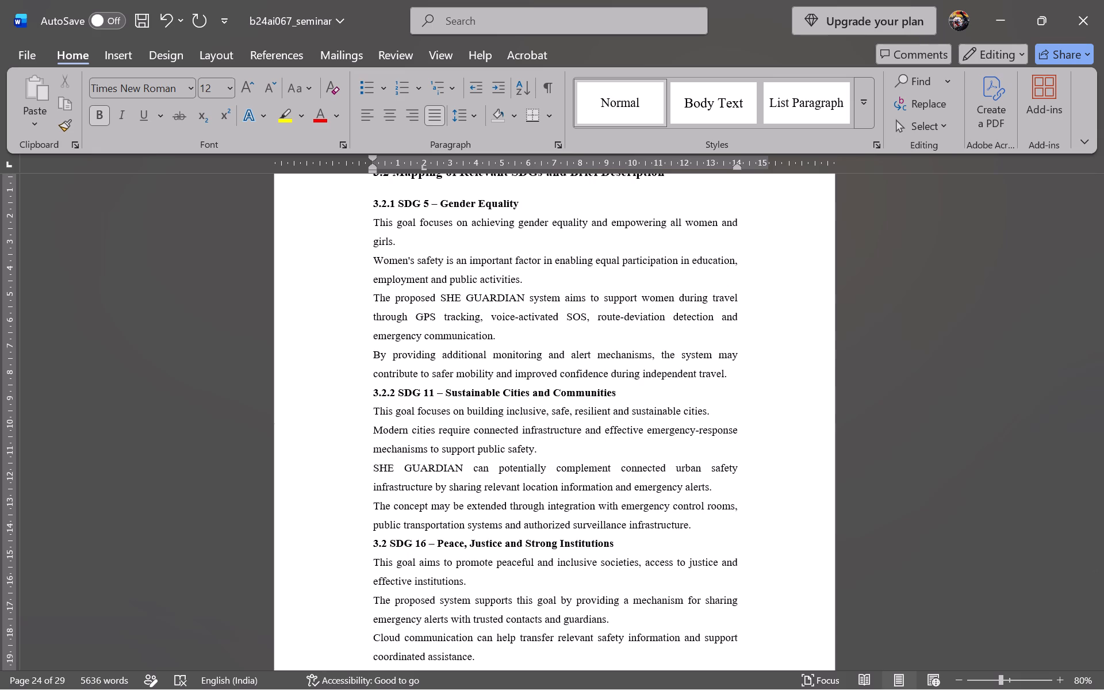
pyautogui.press('.')
pyautogui.press('2')
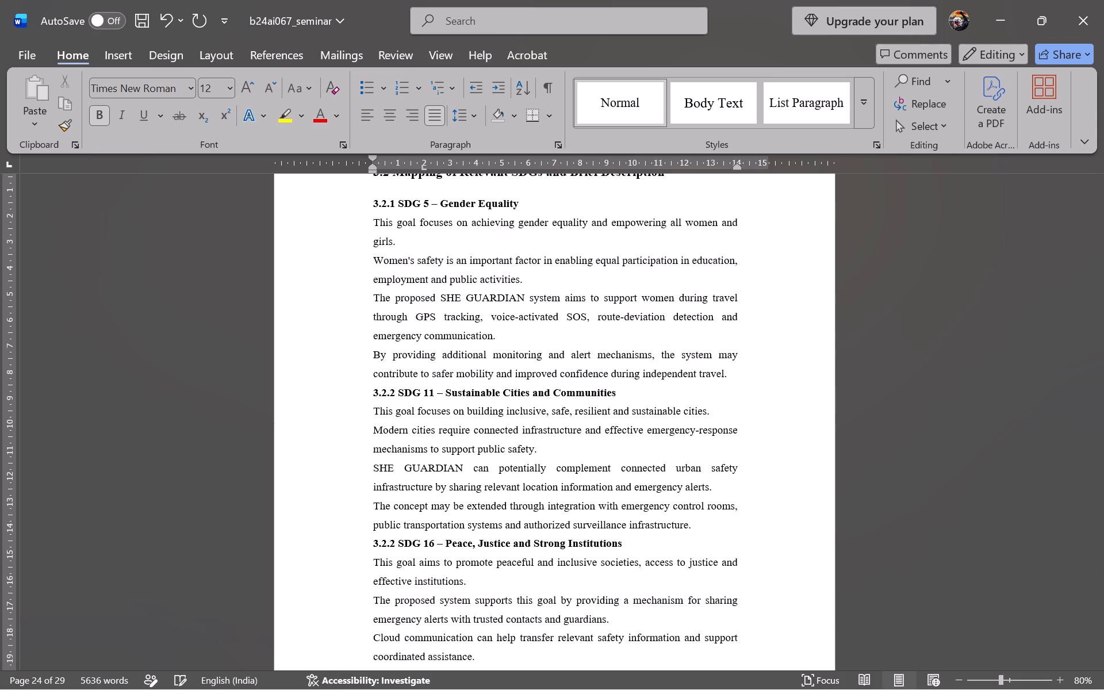
pyautogui.press('BackSpace')
pyautogui.press('3')
# Insert blank lines before the 3.3 Justification of Mapping heading so it starts on a new page.
pyautogui.scroll(-3, 382, 543)
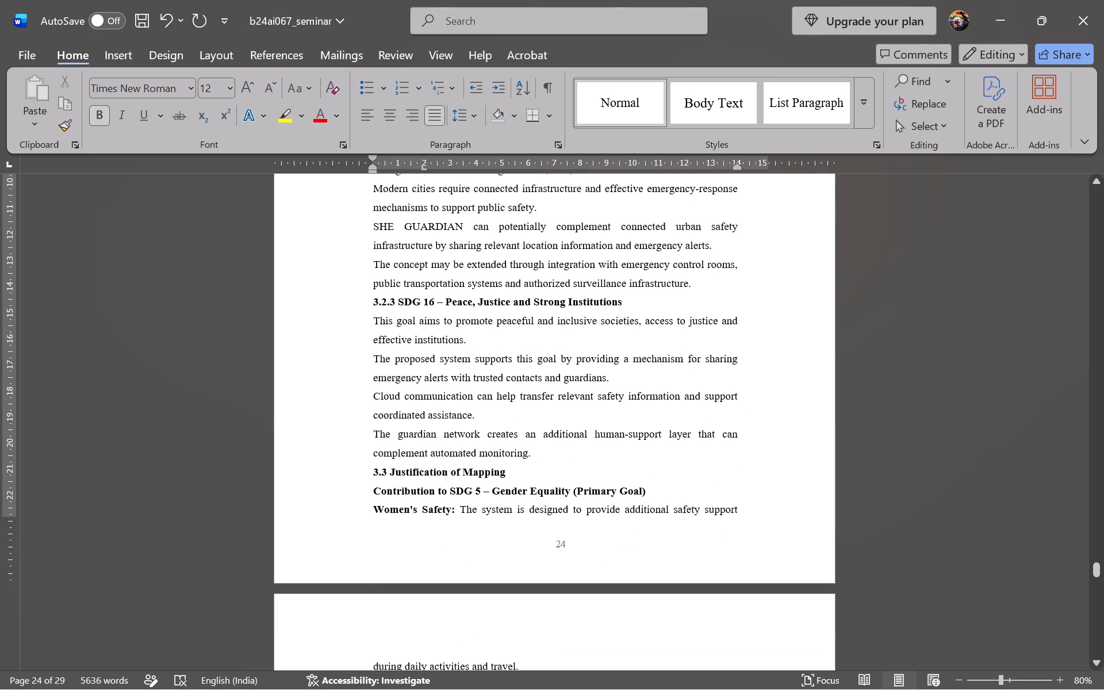
pyautogui.click(372, 469)
pyautogui.press('Return')
pyautogui.press('Return')
pyautogui.press('Return')
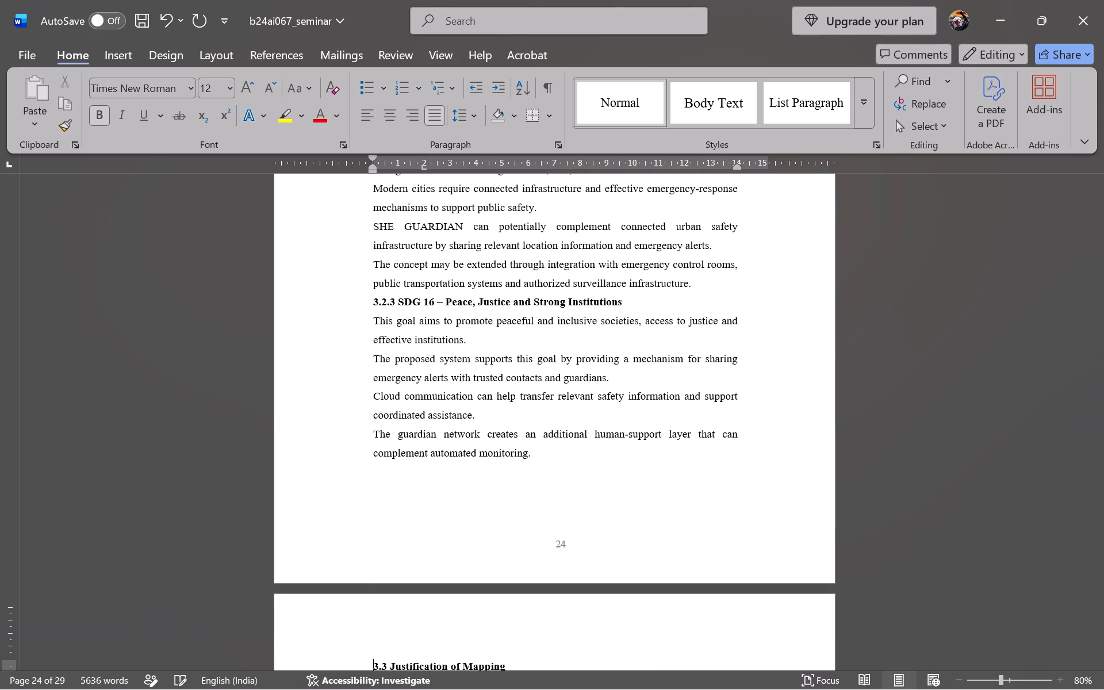
# Set the 3.3 Justification of Mapping heading to 14 points.
pyautogui.scroll(-2, 372, 469)
pyautogui.moveTo(522, 381); pyautogui.dragTo(362, 378)
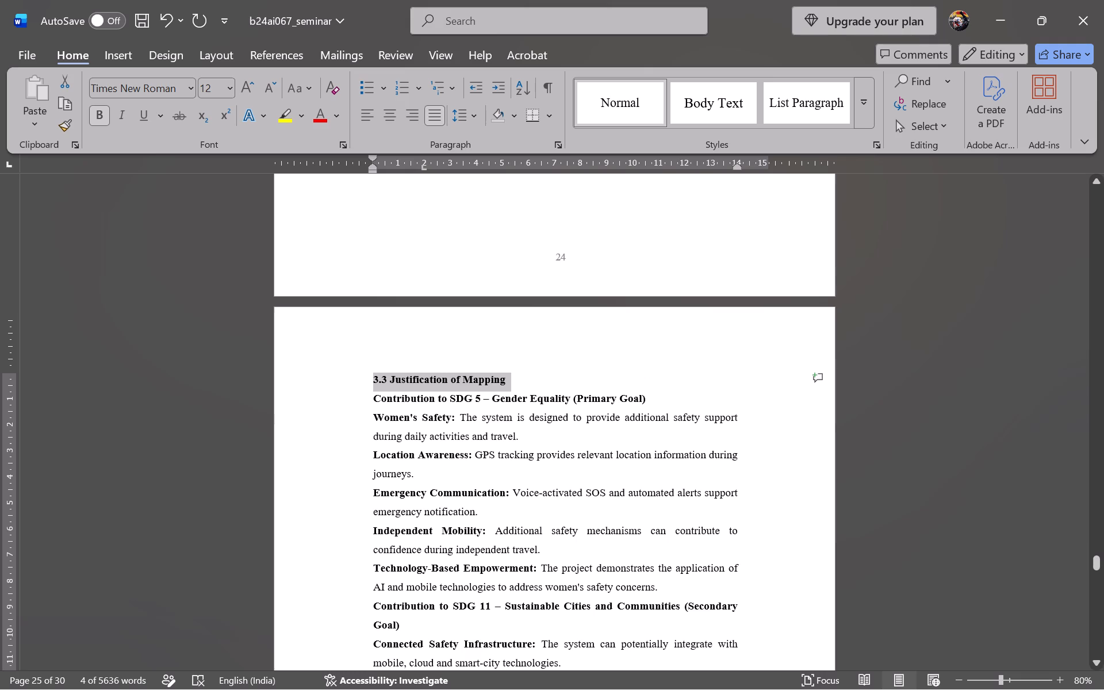
pyautogui.hotkey('ctrl', 'shift', 'p')
pyautogui.write('14')
pyautogui.press('Return')
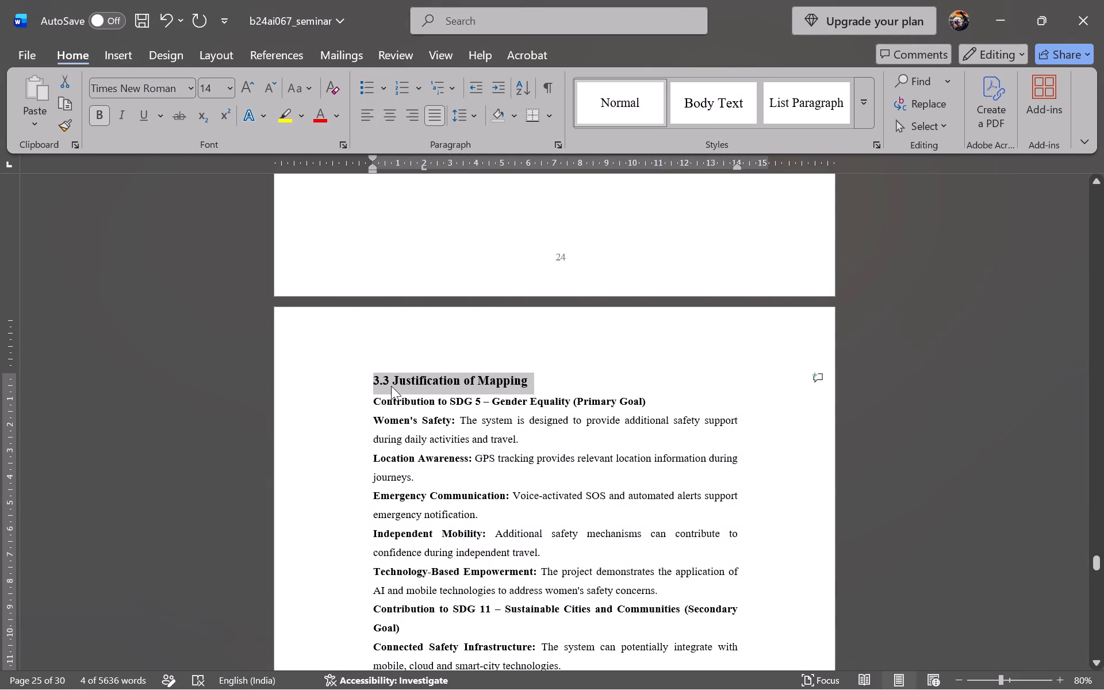
pyautogui.click(396, 383)
# Set the 3.2.1 SDG 5 – Gender Equality subheading to 14 points.
pyautogui.scroll(3, 396, 383)
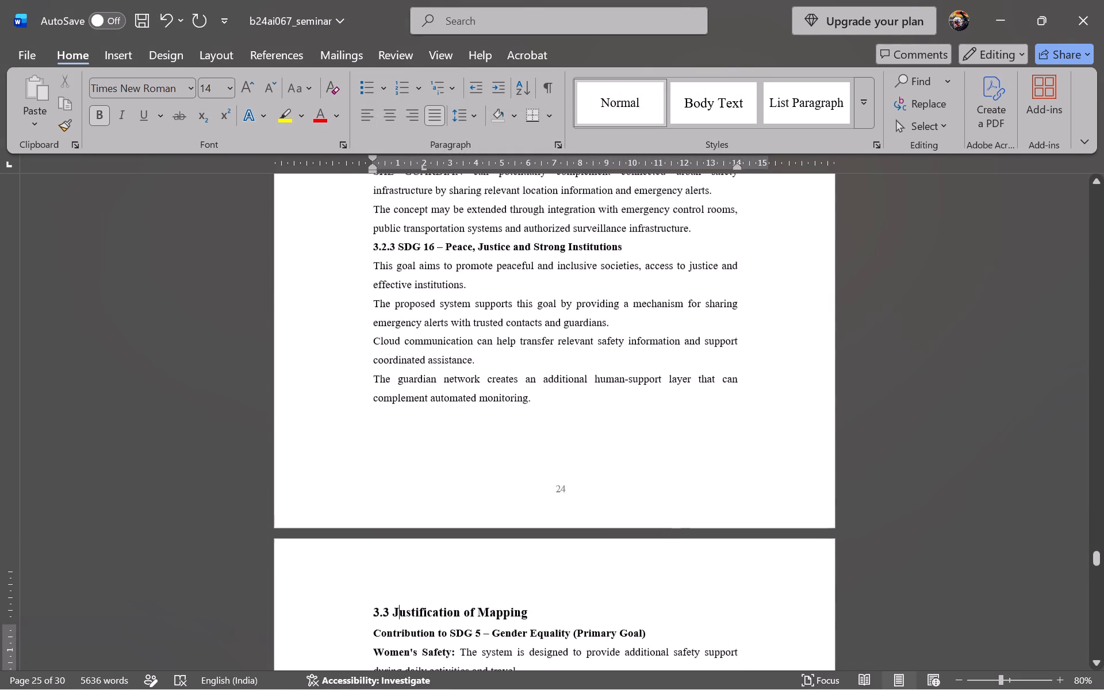
pyautogui.scroll(5, 396, 383)
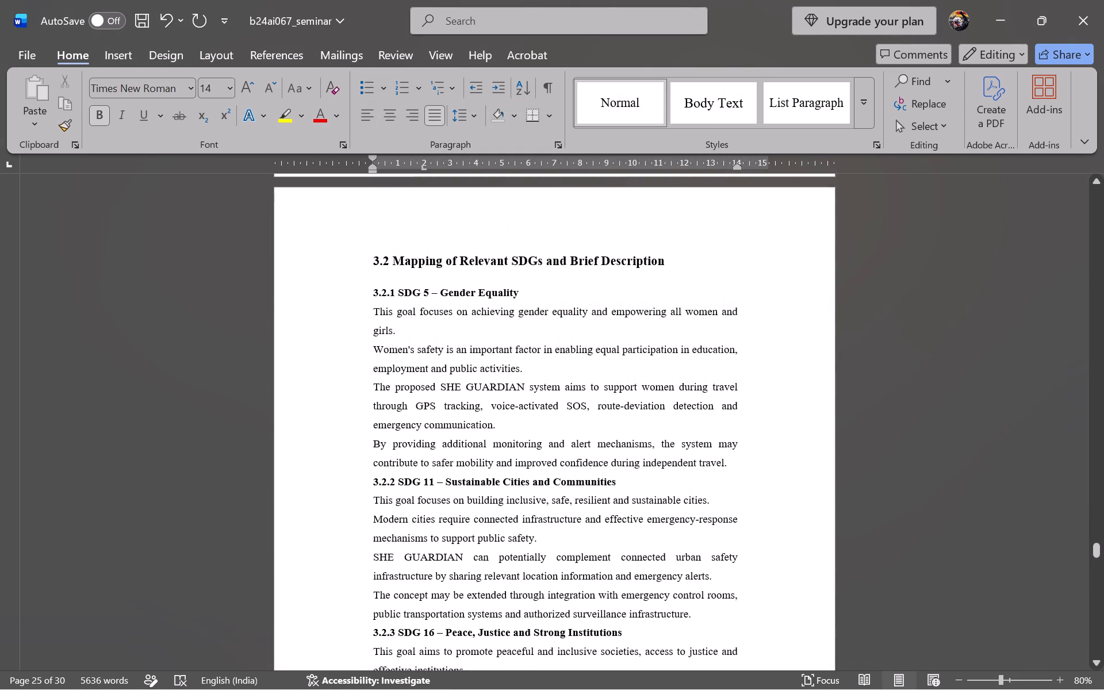
pyautogui.click(377, 295)
pyautogui.click(375, 295)
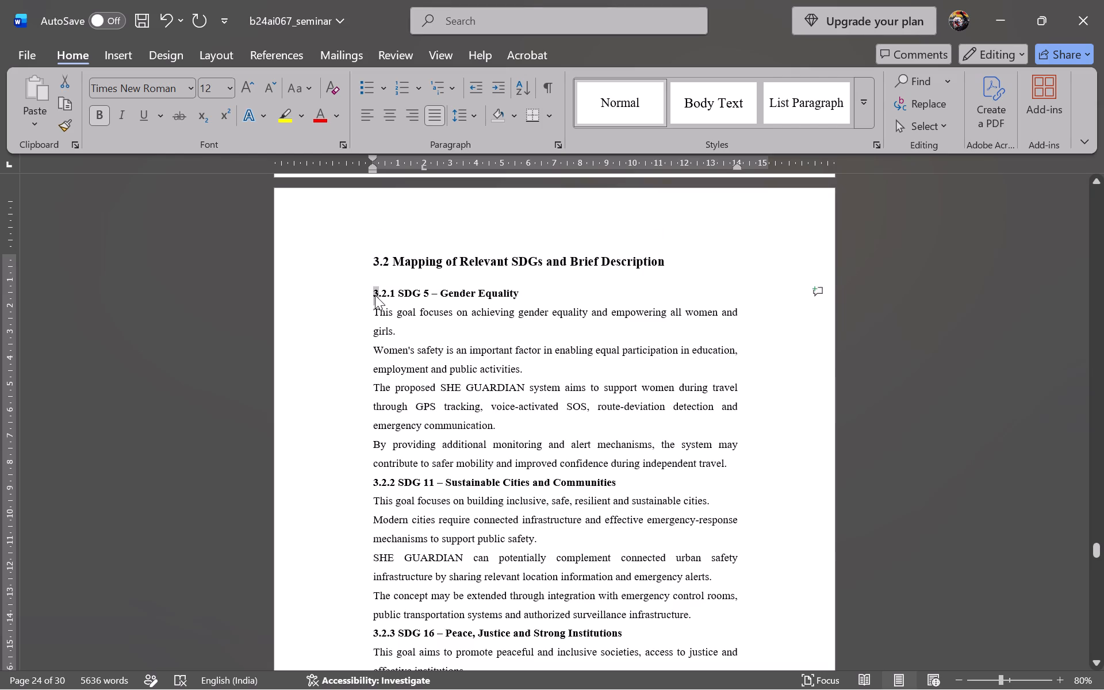
pyautogui.moveTo(374, 294); pyautogui.dragTo(534, 301)
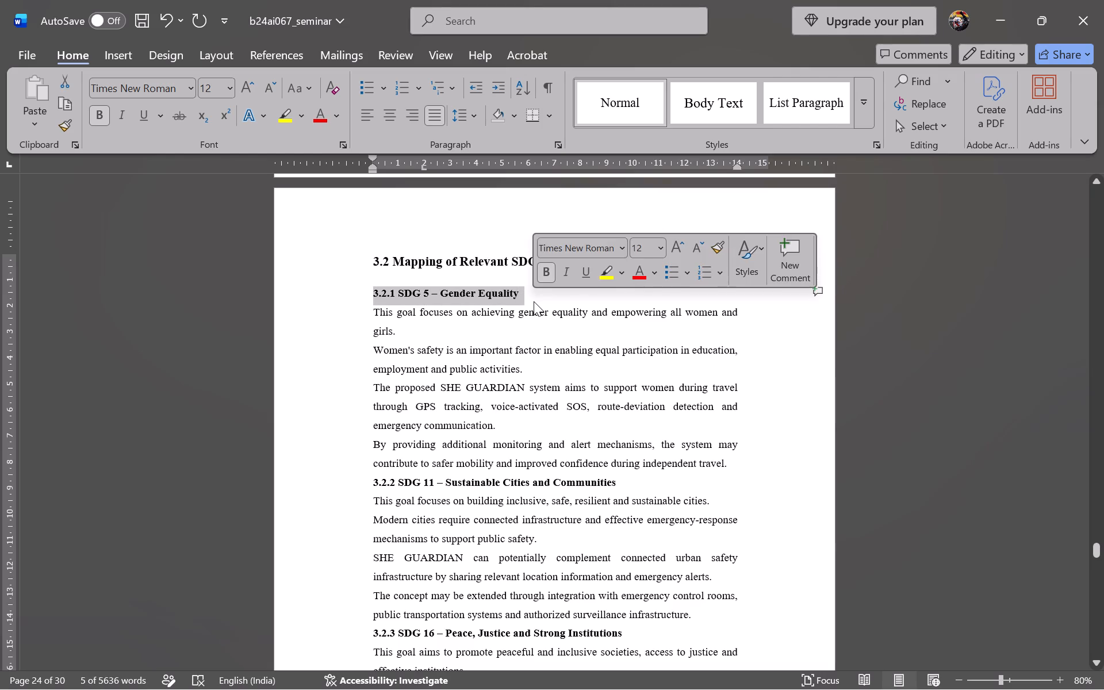
pyautogui.hotkey('ctrl', 'shift', 'p')
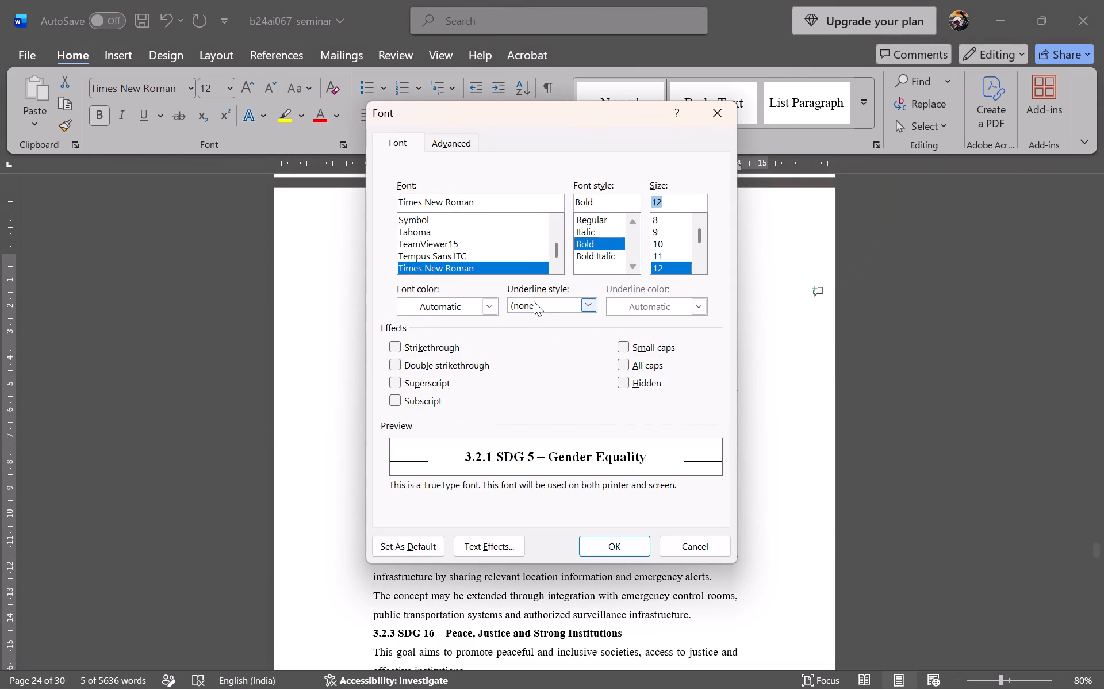
pyautogui.write('14')
pyautogui.press('Return')
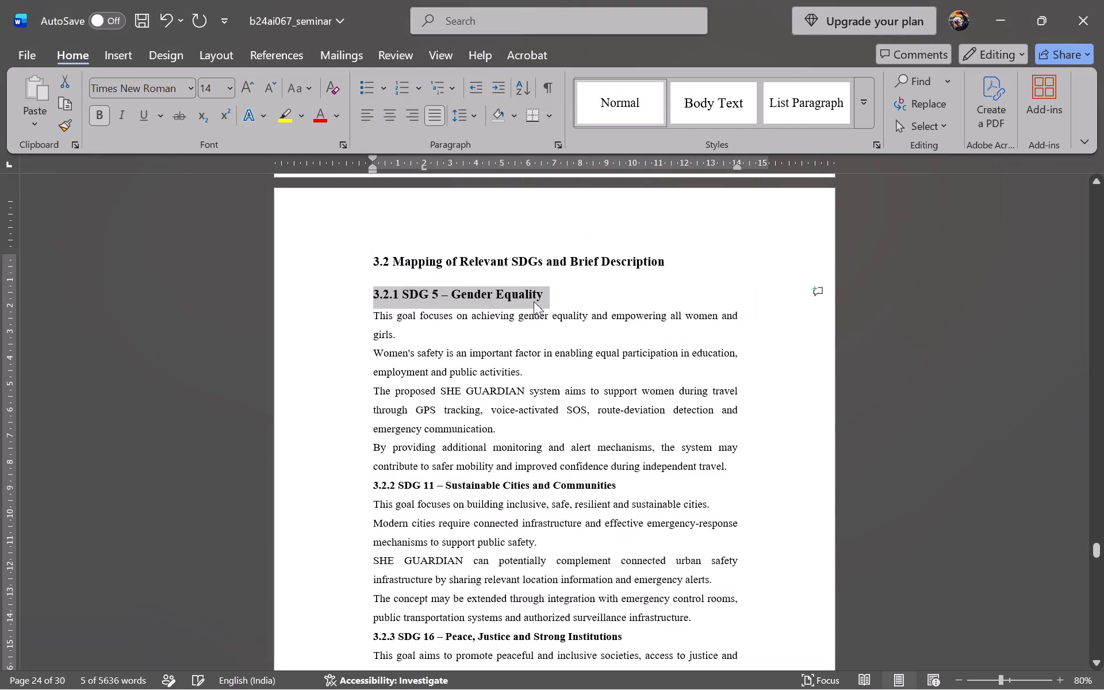
# Set the 3.2.2 SDG 11 – Sustainable Cities and Communities subheading to 14 points.
pyautogui.moveTo(620, 489); pyautogui.dragTo(369, 487)
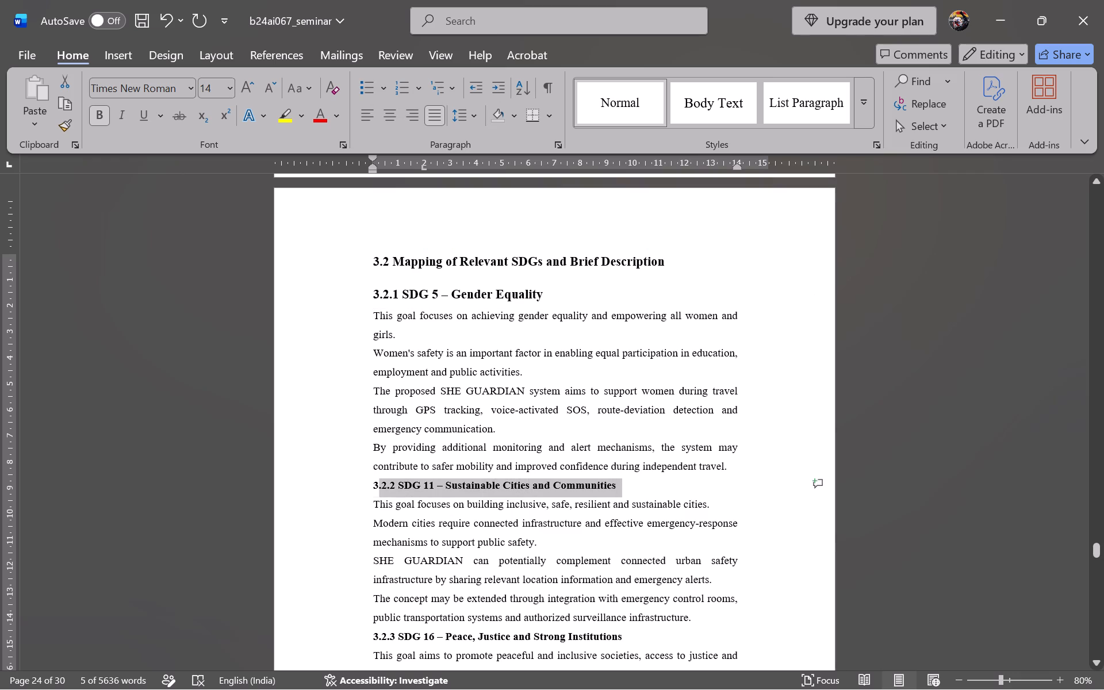
pyautogui.moveTo(369, 487); pyautogui.dragTo(361, 485)
pyautogui.hotkey('ctrl', 'shift', 'p')
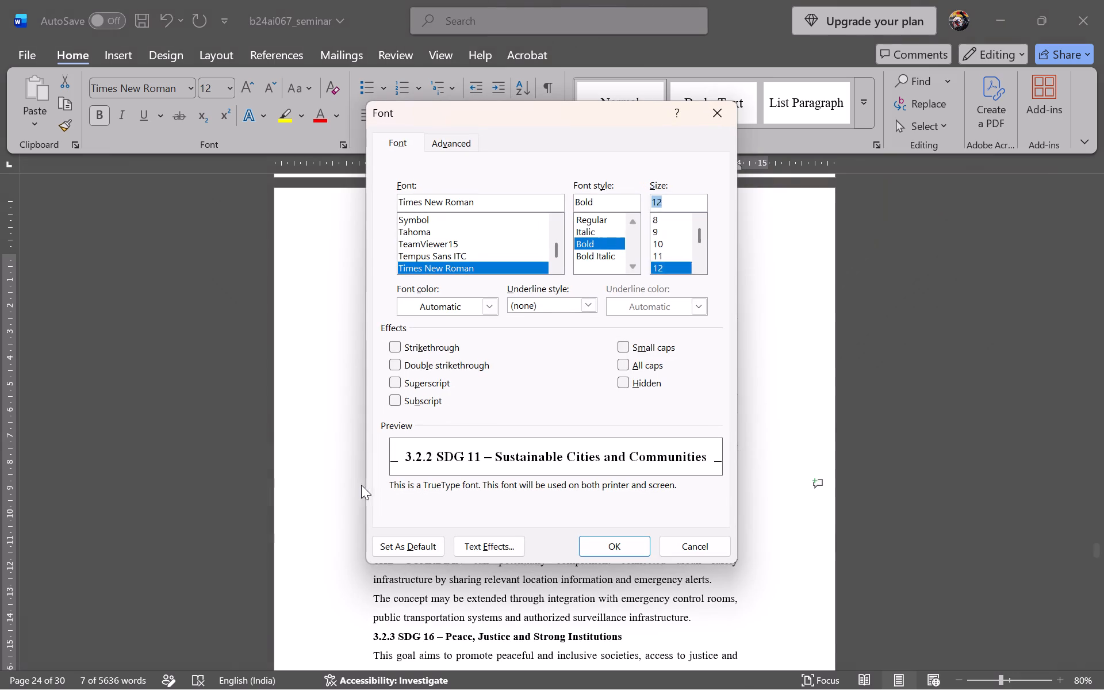
pyautogui.write('14')
pyautogui.press('Return')
# Set the 3.2.3 SDG 16 – Peace, Justice and Strong Institutions subheading to 14 points.
pyautogui.scroll(-1, 361, 485)
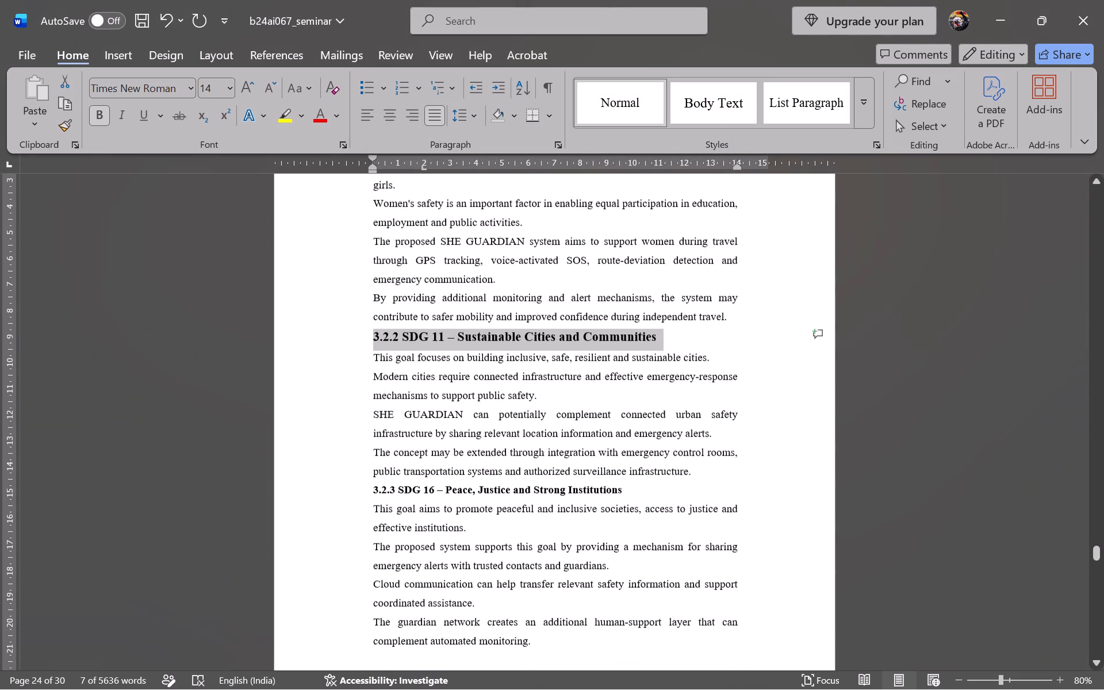
pyautogui.moveTo(371, 492); pyautogui.dragTo(613, 494)
pyautogui.hotkey('ctrl', 'shift', 'p')
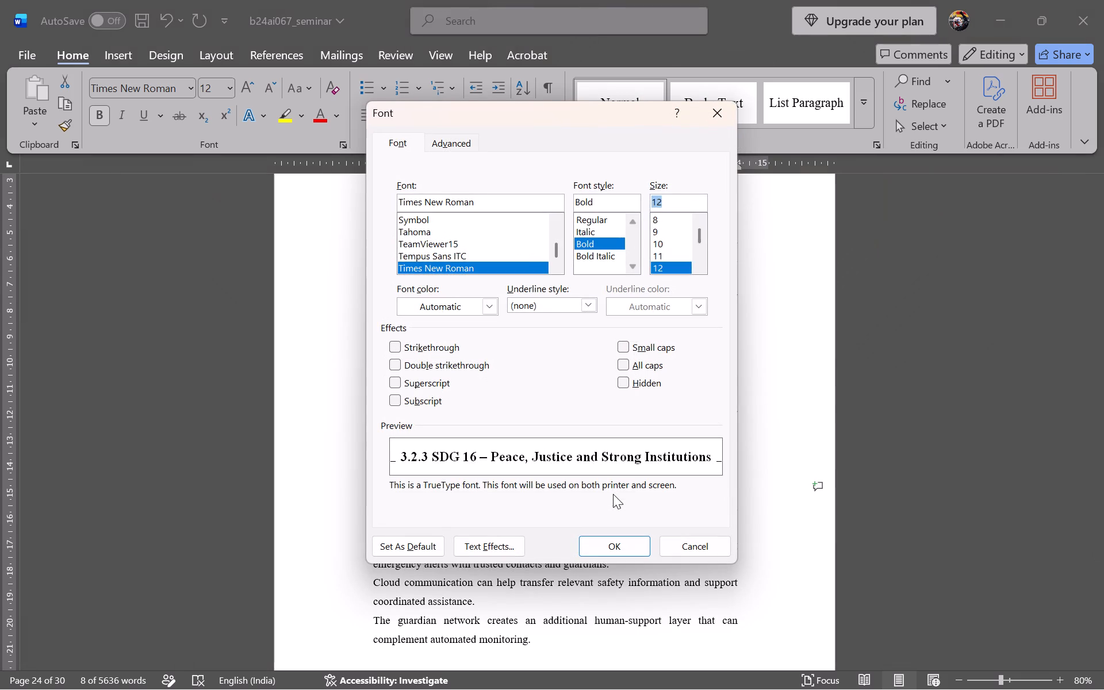
pyautogui.write('14')
pyautogui.press('Return')
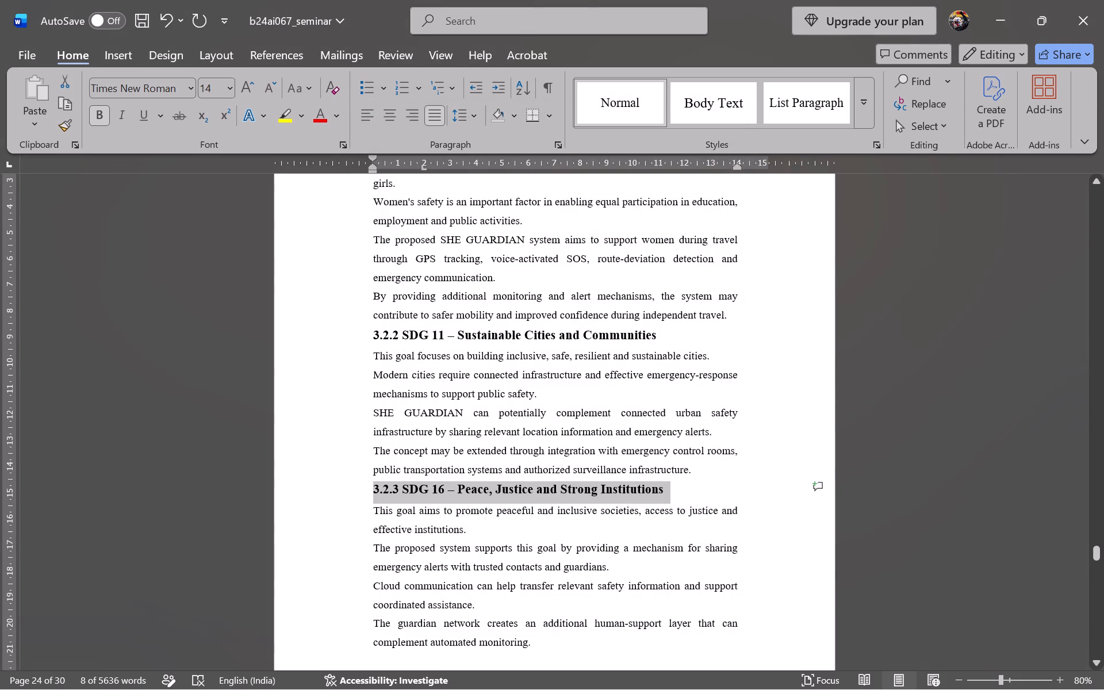
# Add paragraph spacing above and below the 3.2.2 SDG 11 subheading, using space after the preceding paragraph and after the subheading.
pyautogui.click(743, 316)
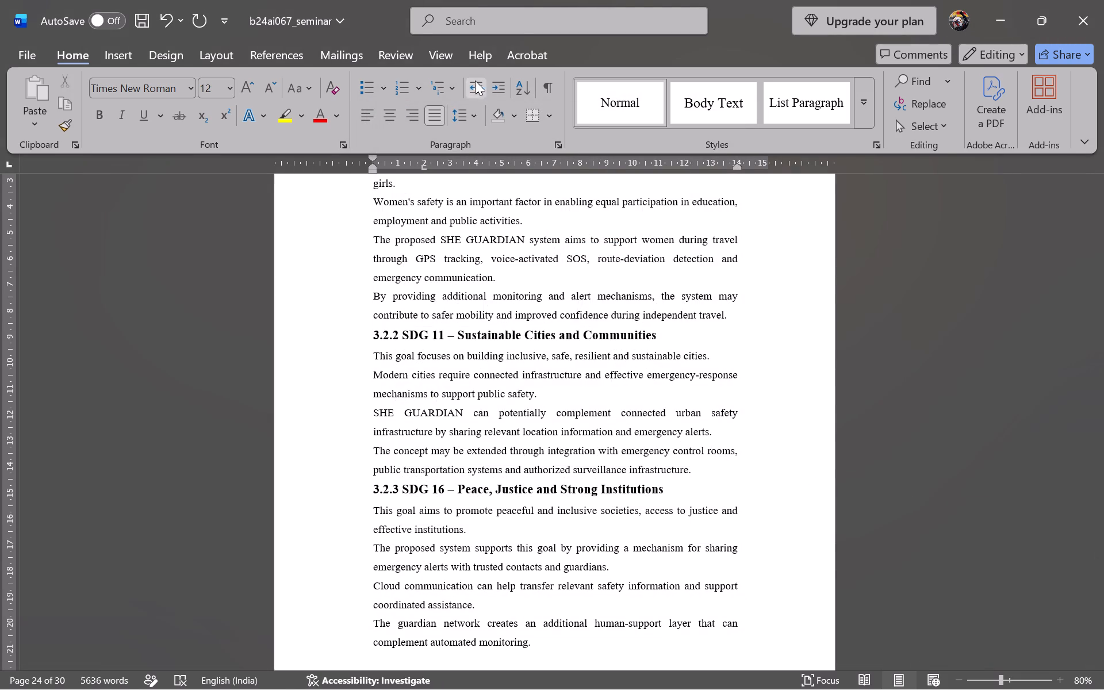
pyautogui.click(473, 111)
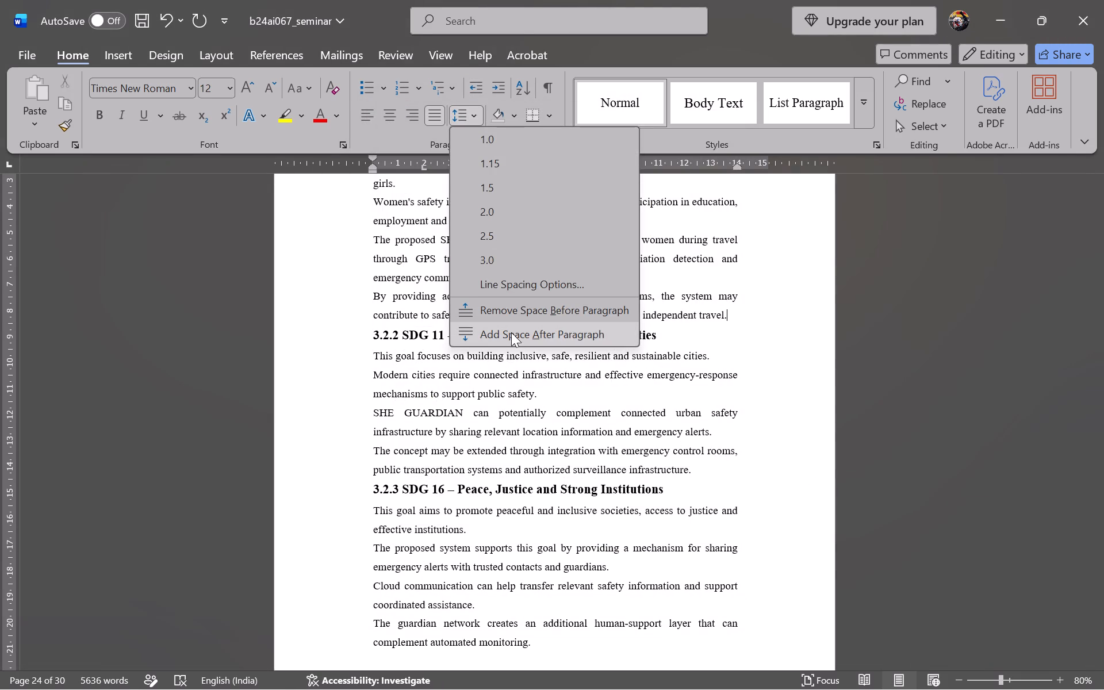
pyautogui.click(511, 332)
pyautogui.click(661, 349)
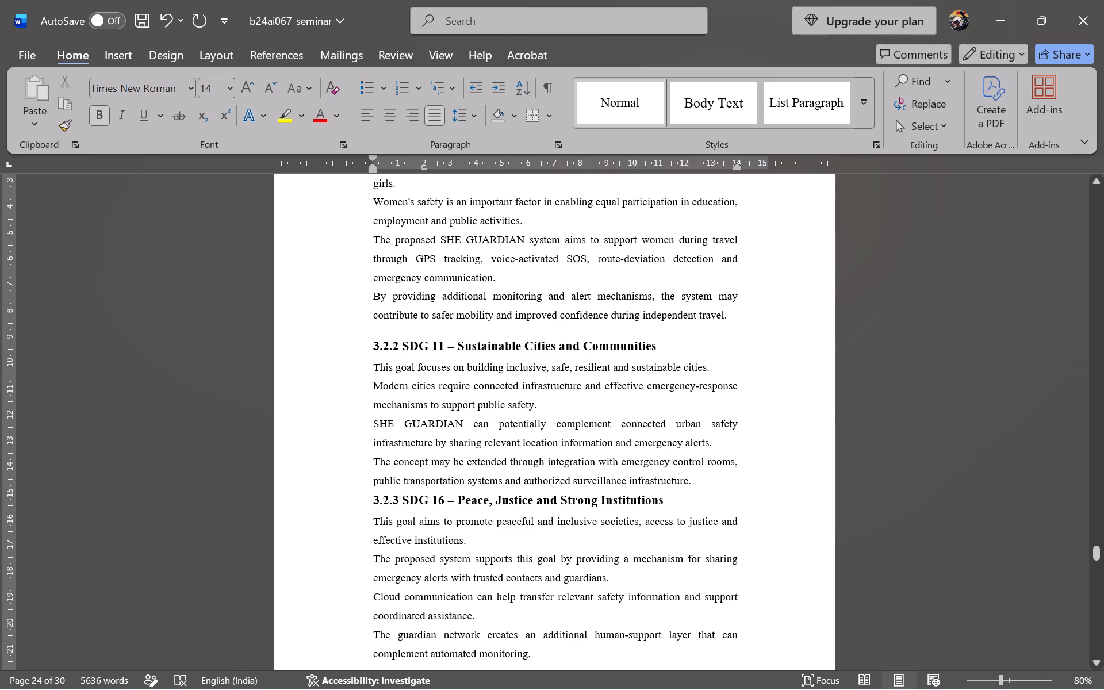
pyautogui.click(466, 107)
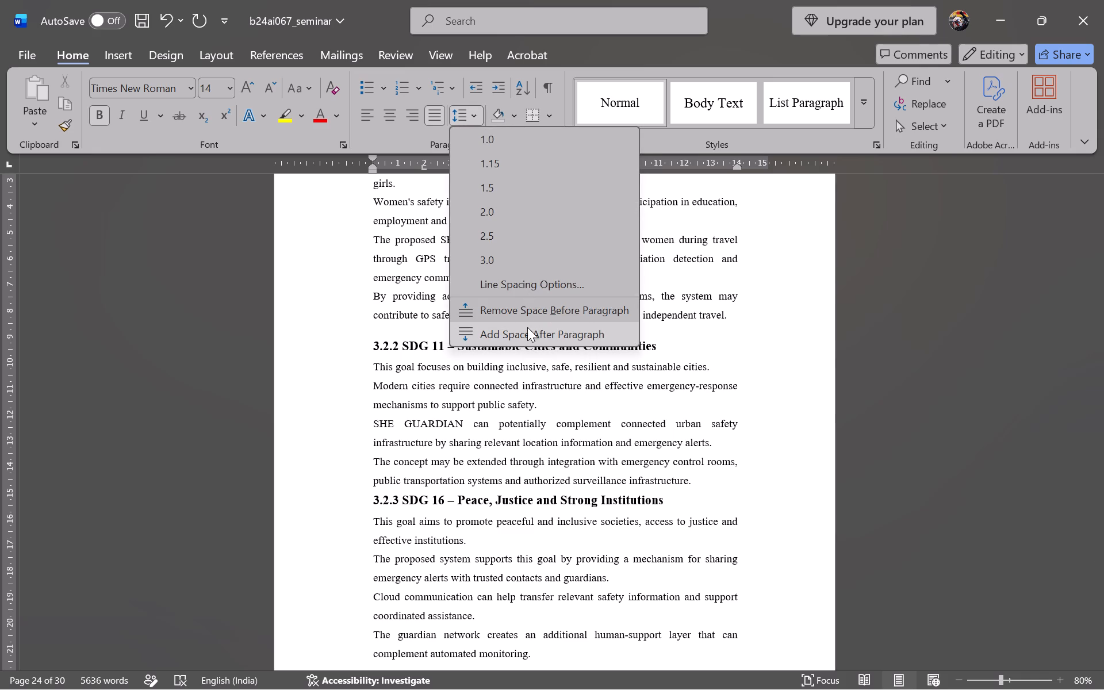
pyautogui.click(528, 328)
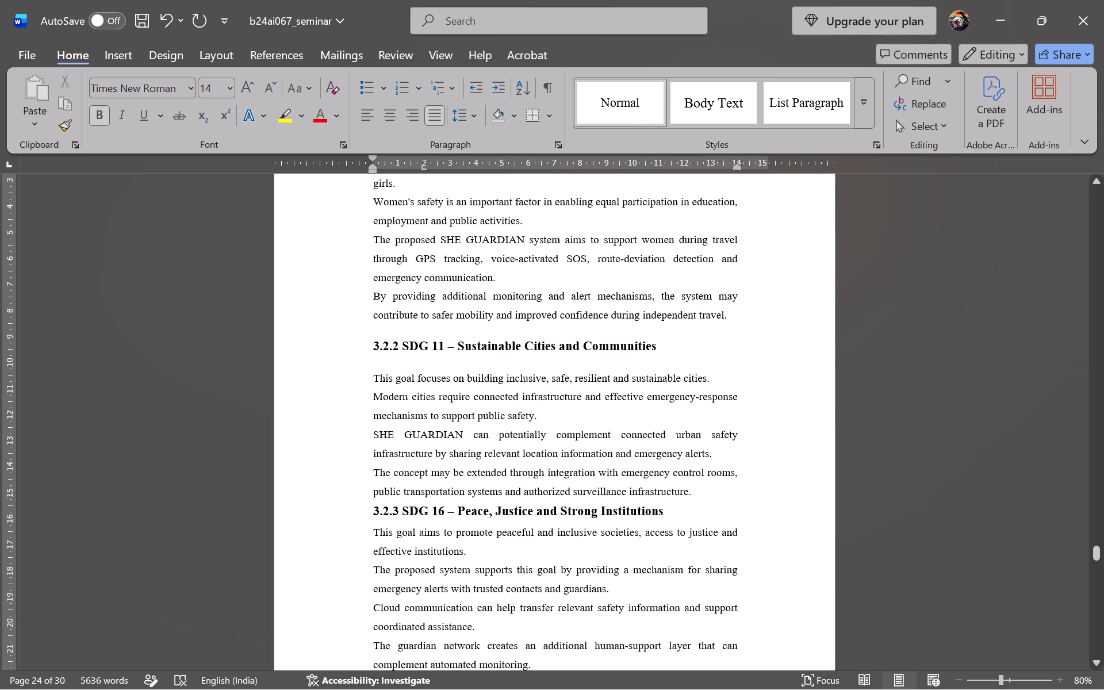
# Add paragraph spacing above and below the 3.2.3 SDG 16 subheading, using space after the preceding paragraph and after the subheading.
pyautogui.click(701, 490)
pyautogui.click(469, 121)
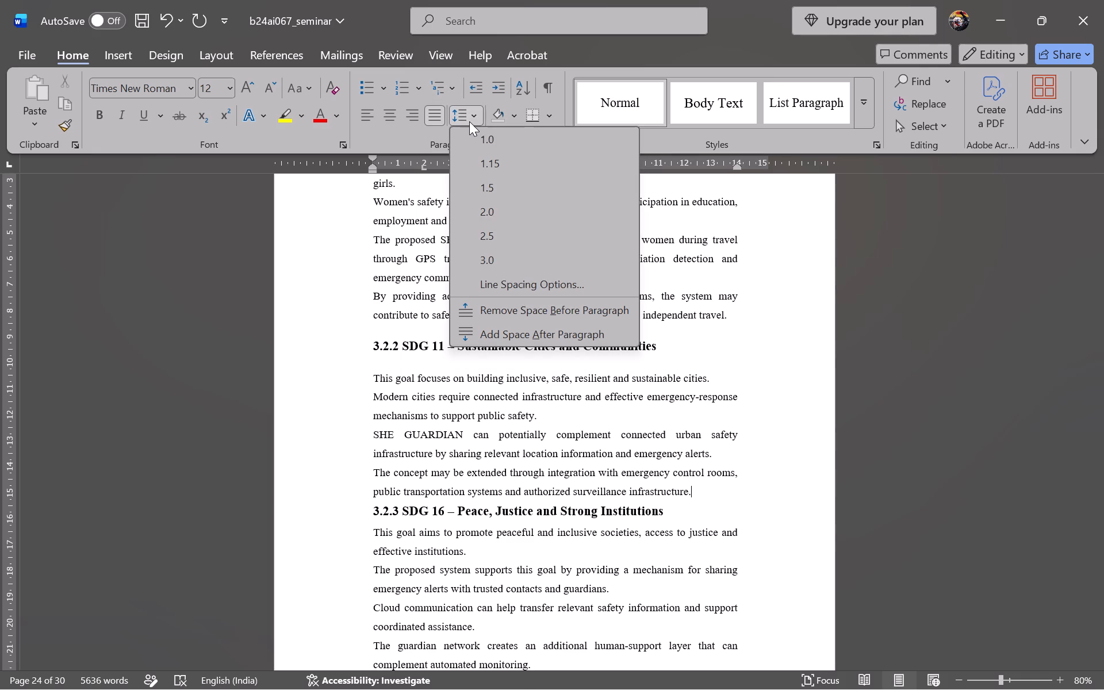
pyautogui.click(512, 324)
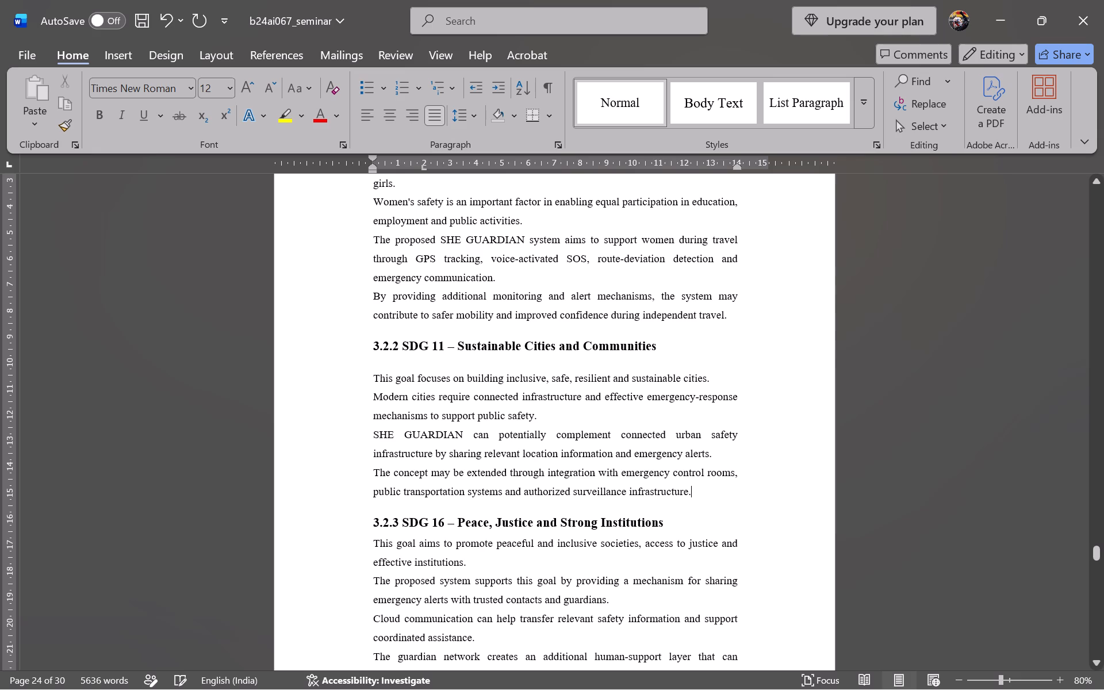
pyautogui.click(687, 531)
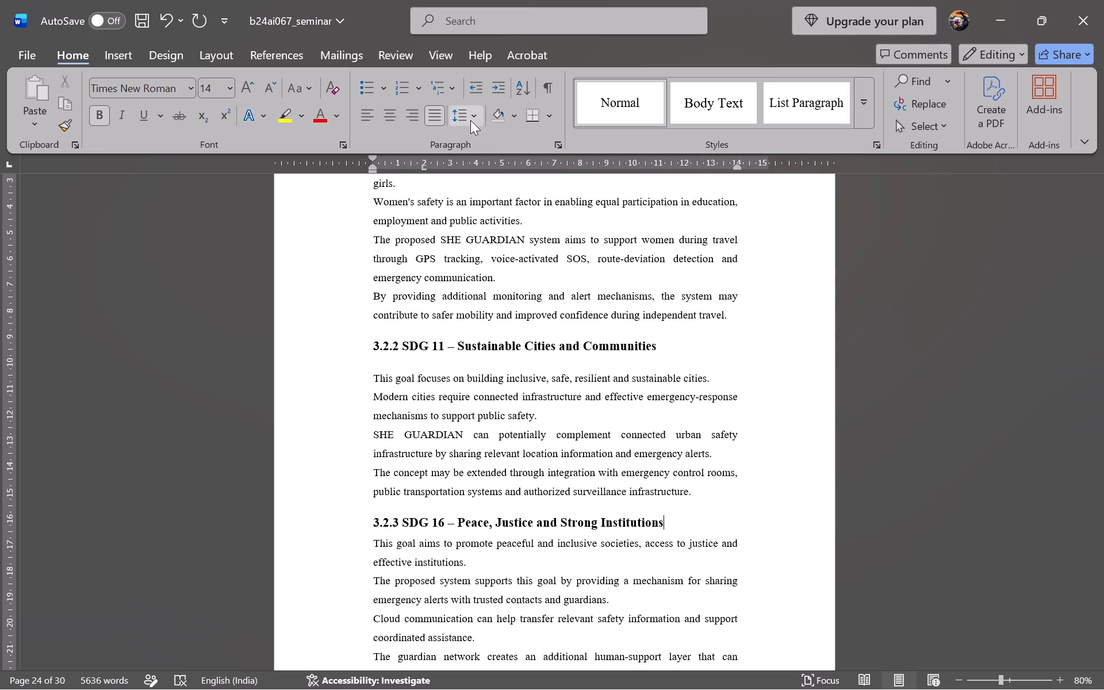
pyautogui.click(470, 120)
pyautogui.click(558, 323)
# Delete the blank lines above the 3.3 Justification of Mapping heading so it starts at the top of its page.
pyautogui.scroll(-1, 558, 323)
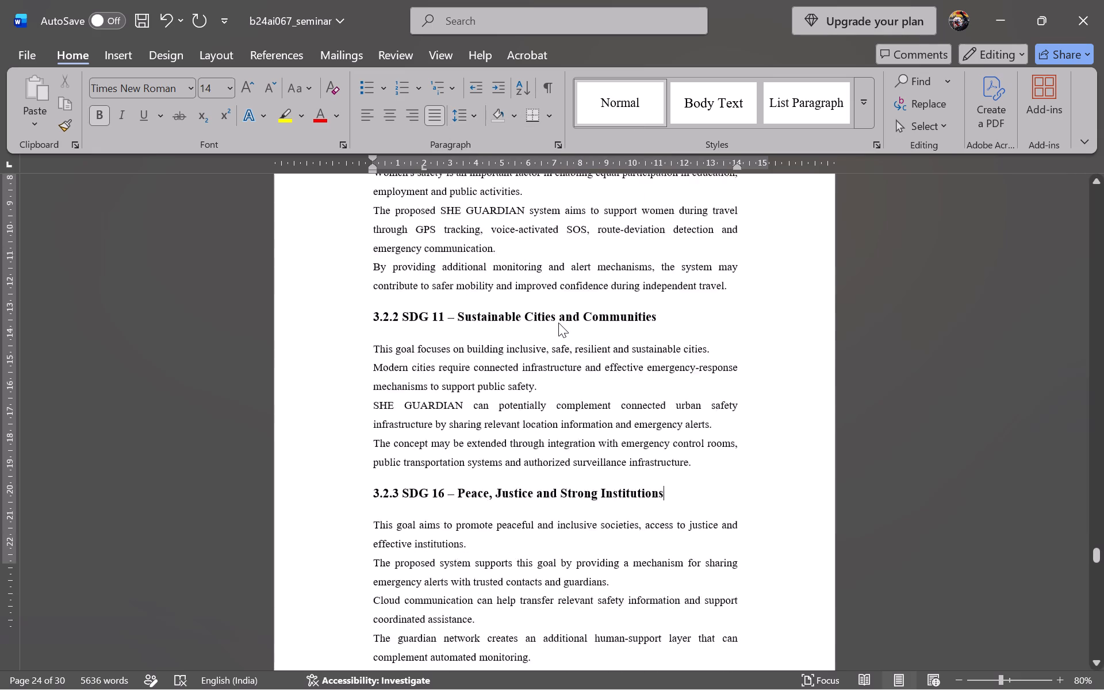
pyautogui.scroll(-3, 558, 323)
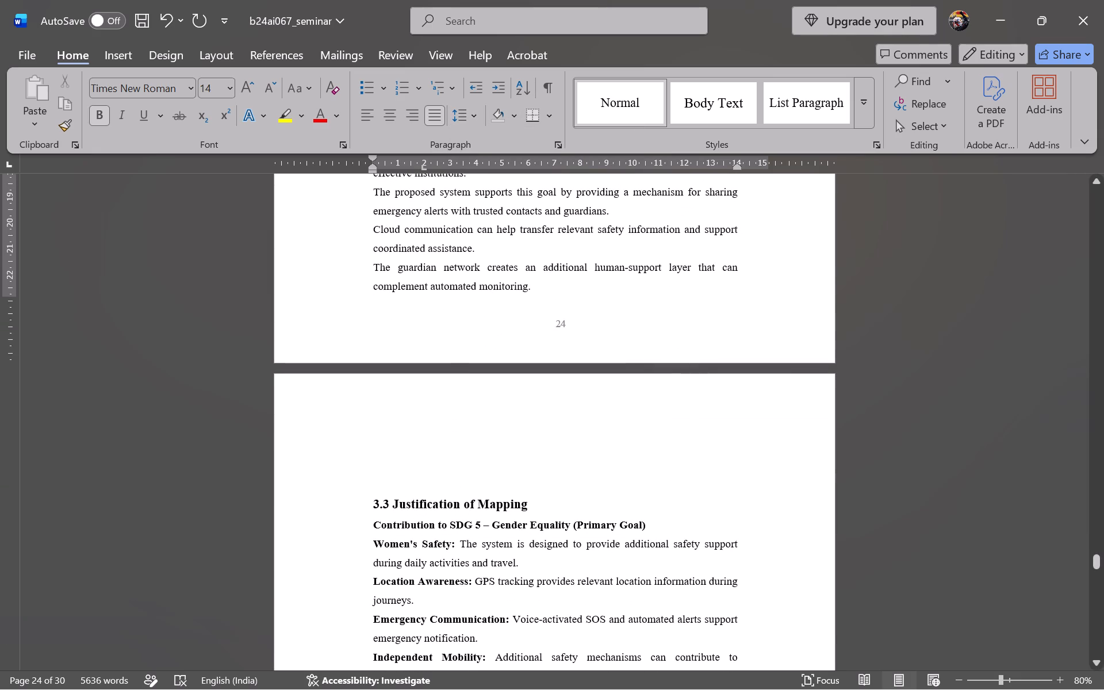
pyautogui.click(467, 482)
pyautogui.press('BackSpace')
pyautogui.press('BackSpace')
pyautogui.press('BackSpace')
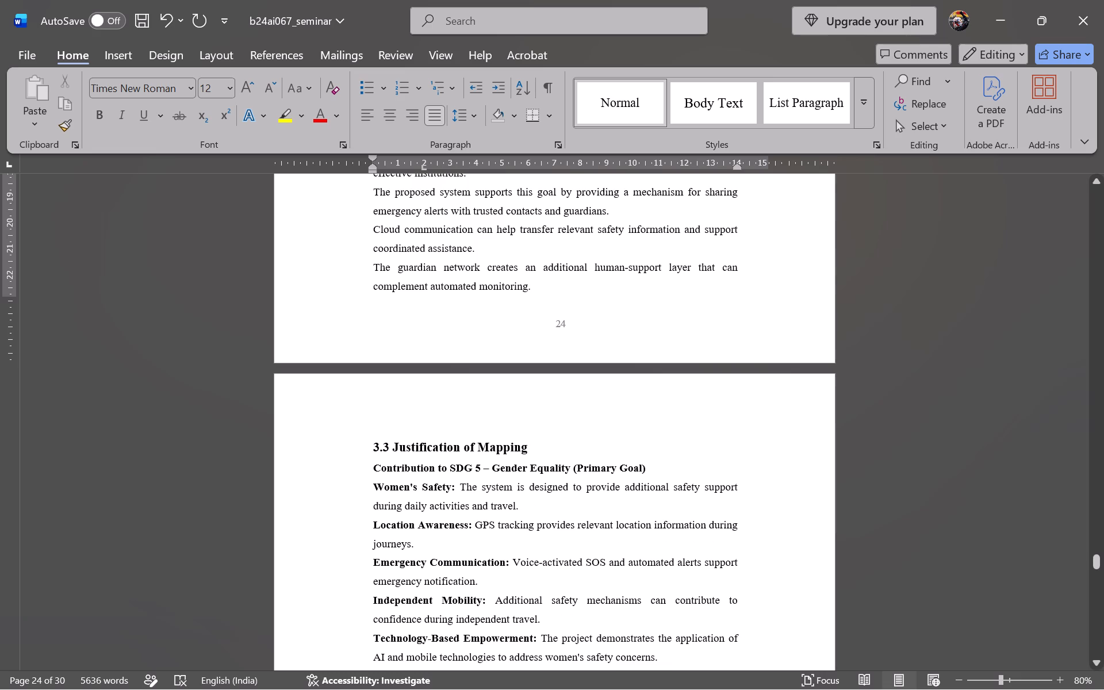
# Add space after the 3.3 Justification of Mapping heading.
pyautogui.click(372, 464)
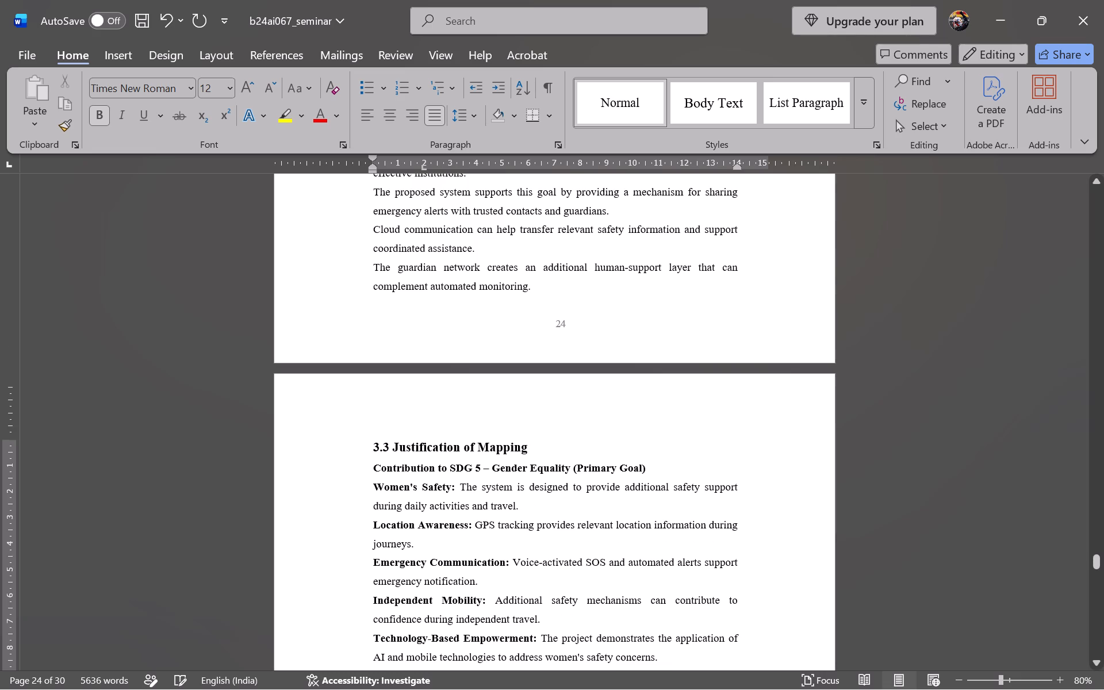
pyautogui.click(530, 448)
pyautogui.click(467, 109)
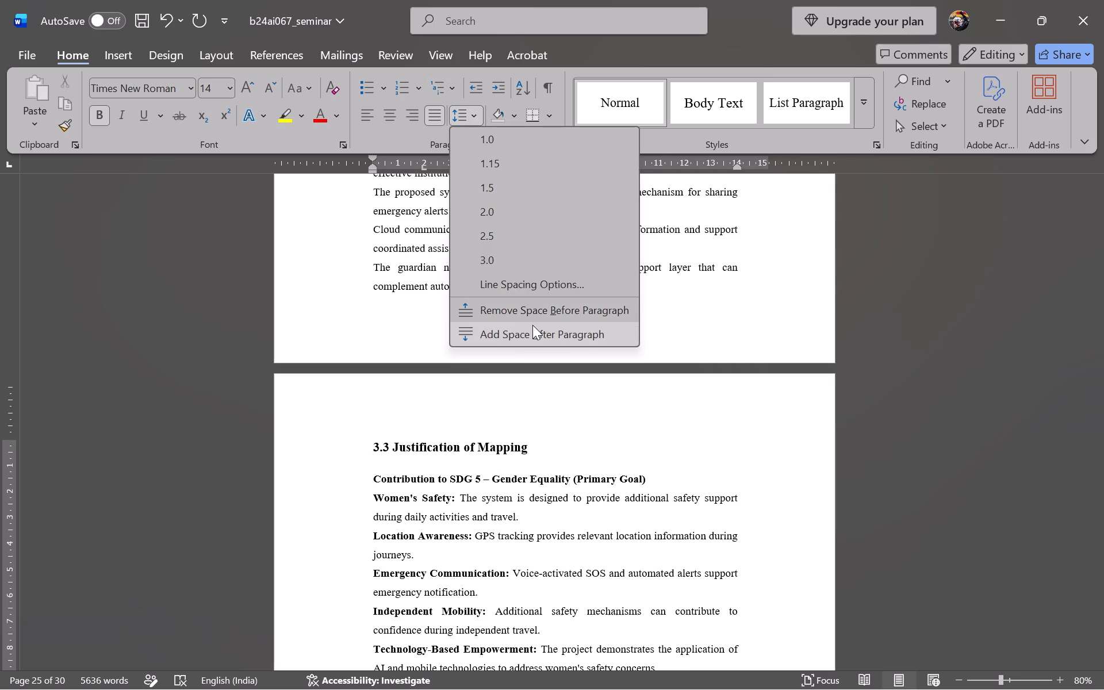
pyautogui.click(533, 325)
# Make the five SDG 5 contribution items, from Women's Safety through Technology-Based Empowerment, a bulleted list.
pyautogui.scroll(-1, 657, 503)
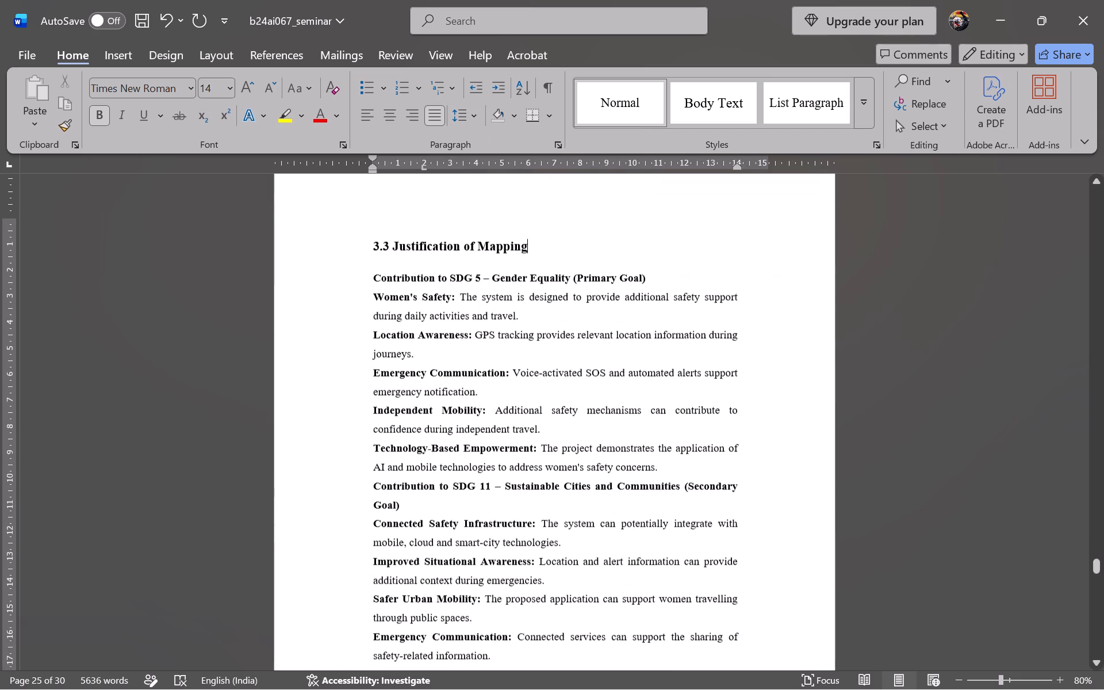
pyautogui.scroll(-1, 657, 503)
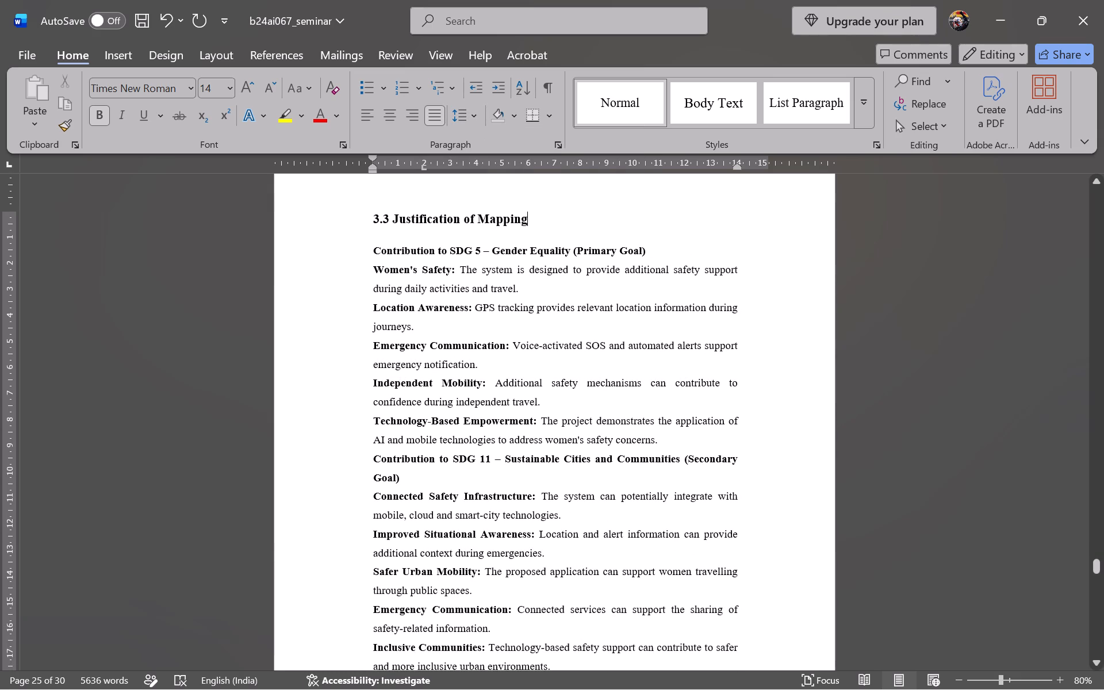
pyautogui.click(374, 251)
pyautogui.click(373, 273)
pyautogui.click(373, 94)
pyautogui.click(374, 312)
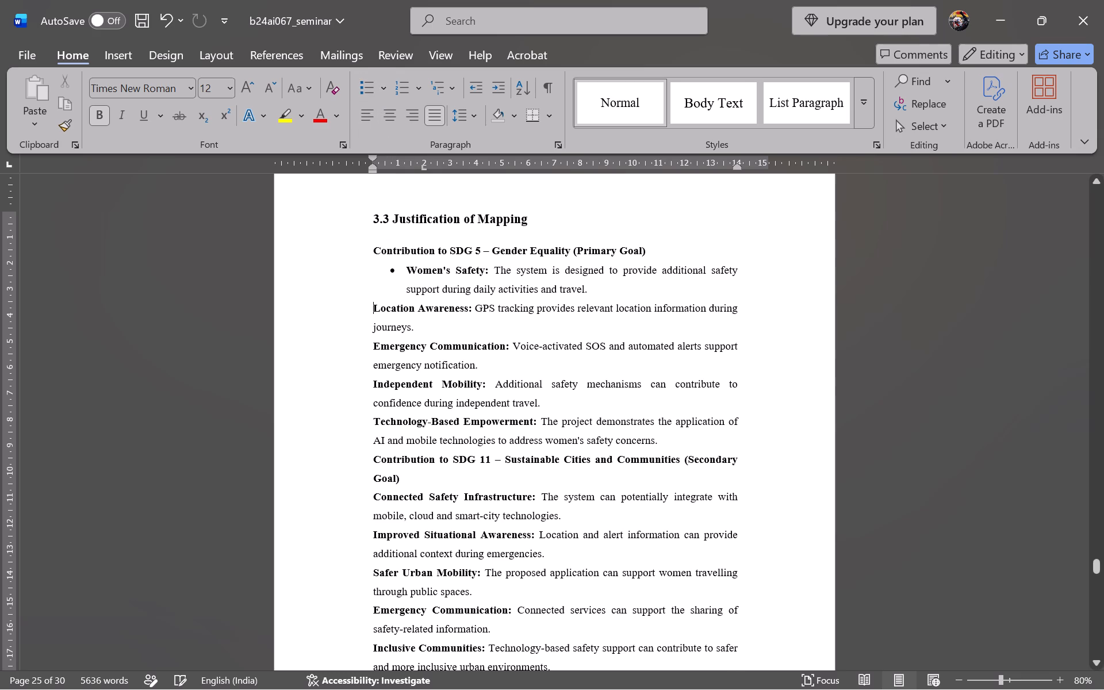
pyautogui.press('BackSpace')
pyautogui.press('Return')
pyautogui.click(373, 343)
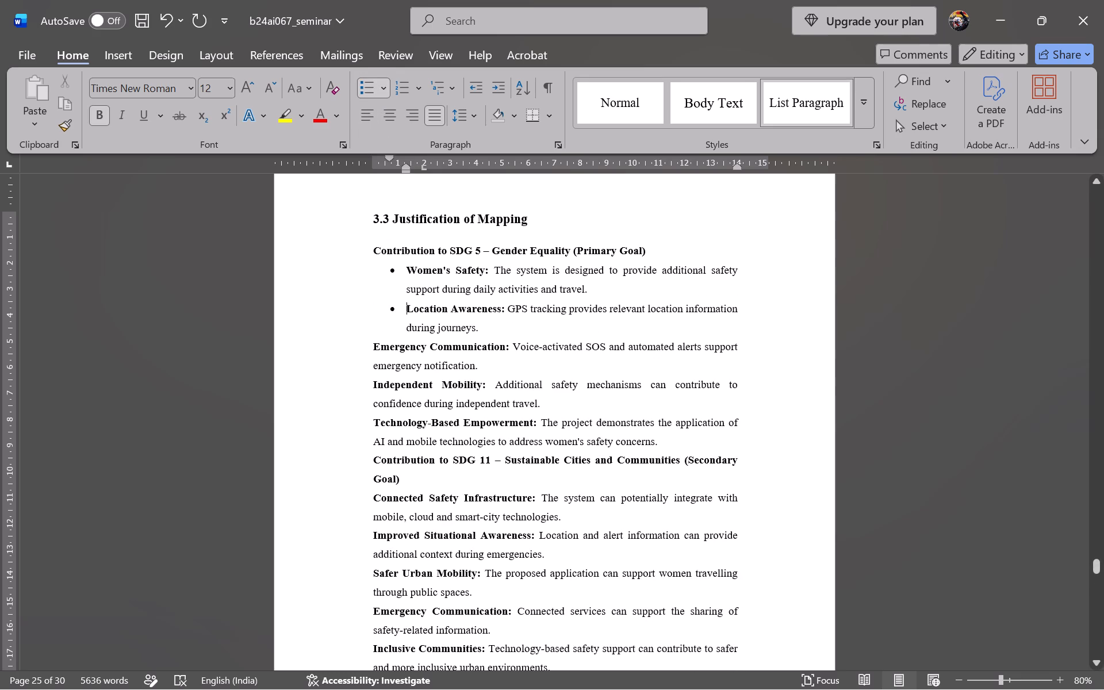
pyautogui.press('BackSpace')
pyautogui.press('Return')
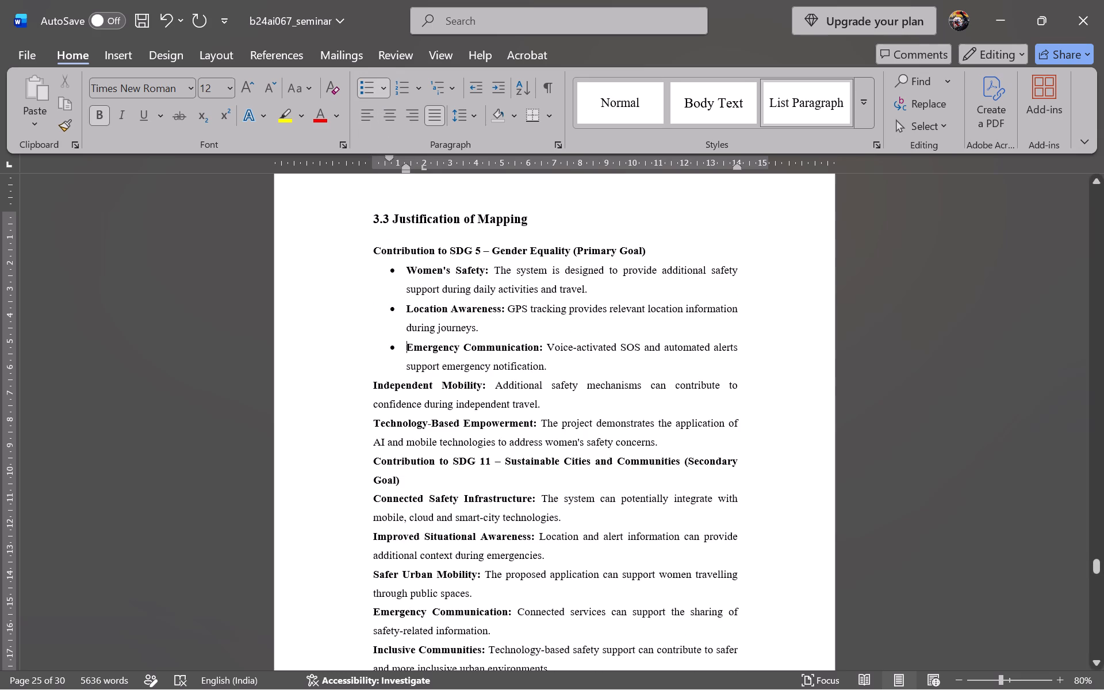
pyautogui.click(371, 388)
pyautogui.press('BackSpace')
pyautogui.press('Return')
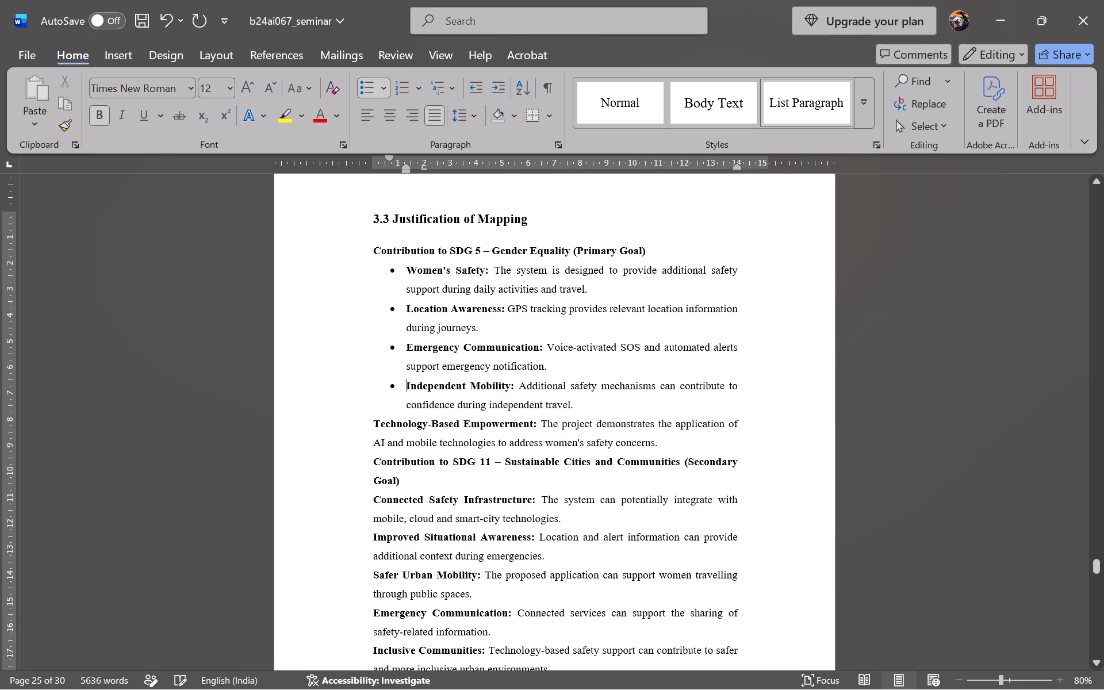
pyautogui.click(374, 422)
pyautogui.press('BackSpace')
pyautogui.press('Return')
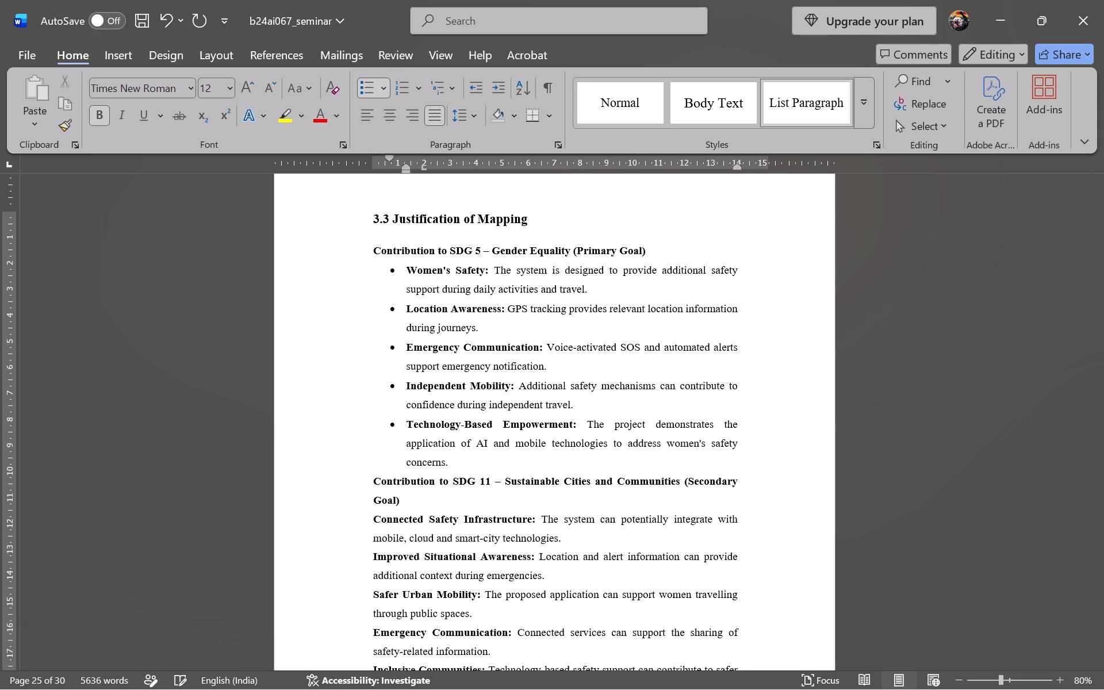
# Make the five SDG 11 contribution items, from Connected Safety Infrastructure through Inclusive Communities, a bulleted list.
pyautogui.click(371, 524)
pyautogui.click(362, 87)
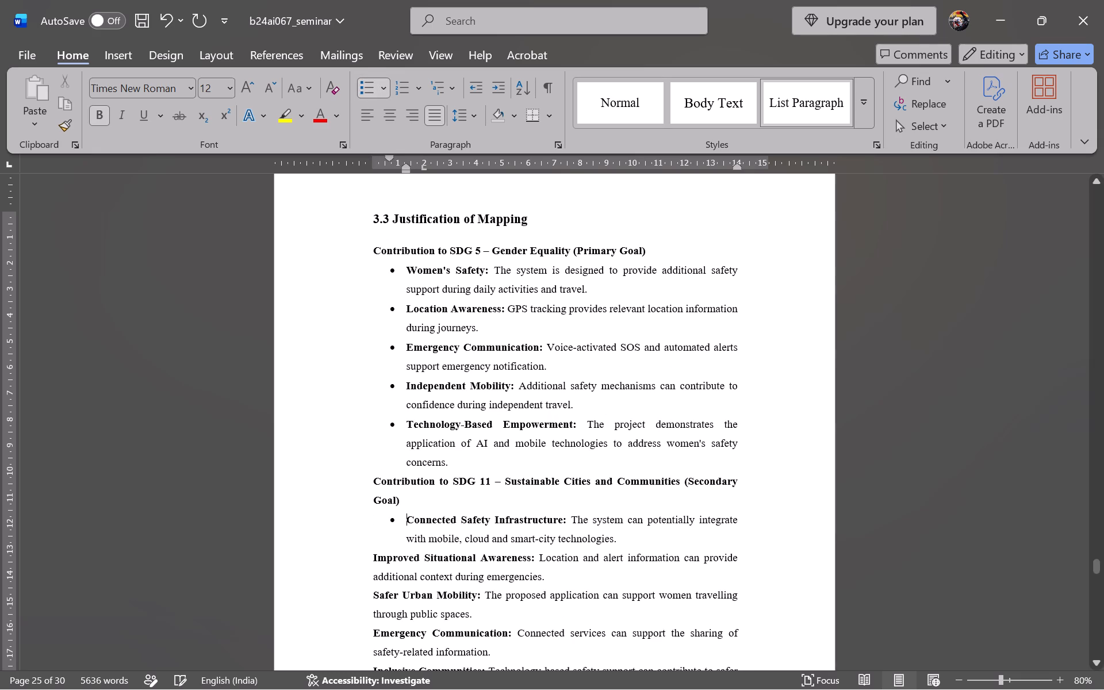
pyautogui.click(374, 558)
pyautogui.press('BackSpace')
pyautogui.press('Return')
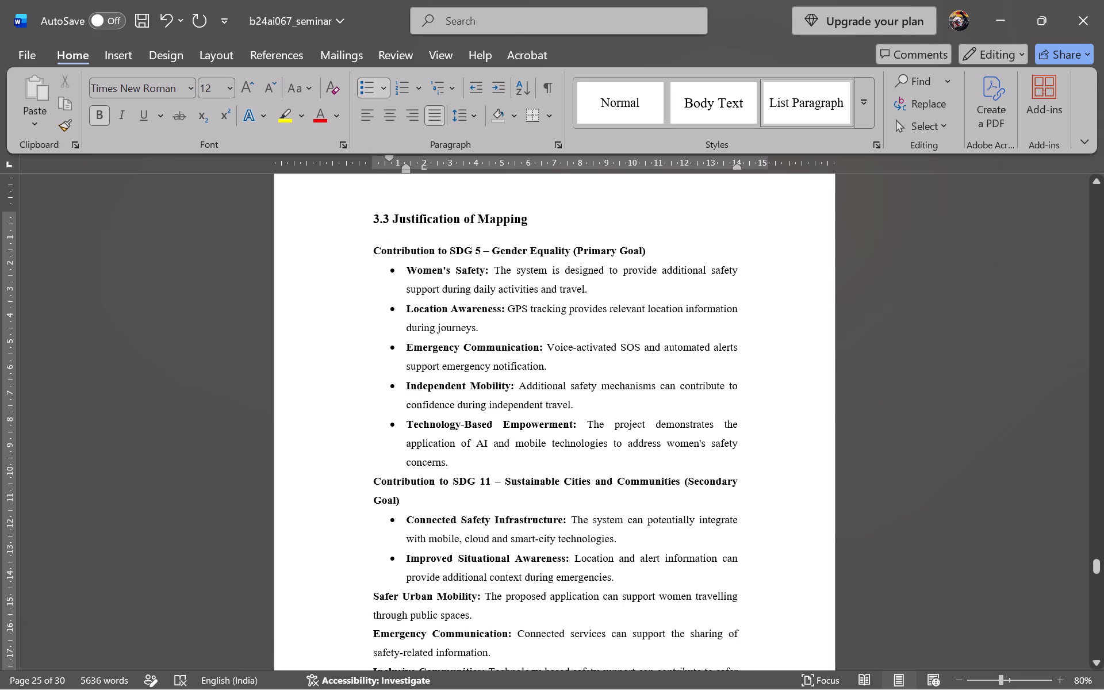
pyautogui.click(370, 592)
pyautogui.press('BackSpace')
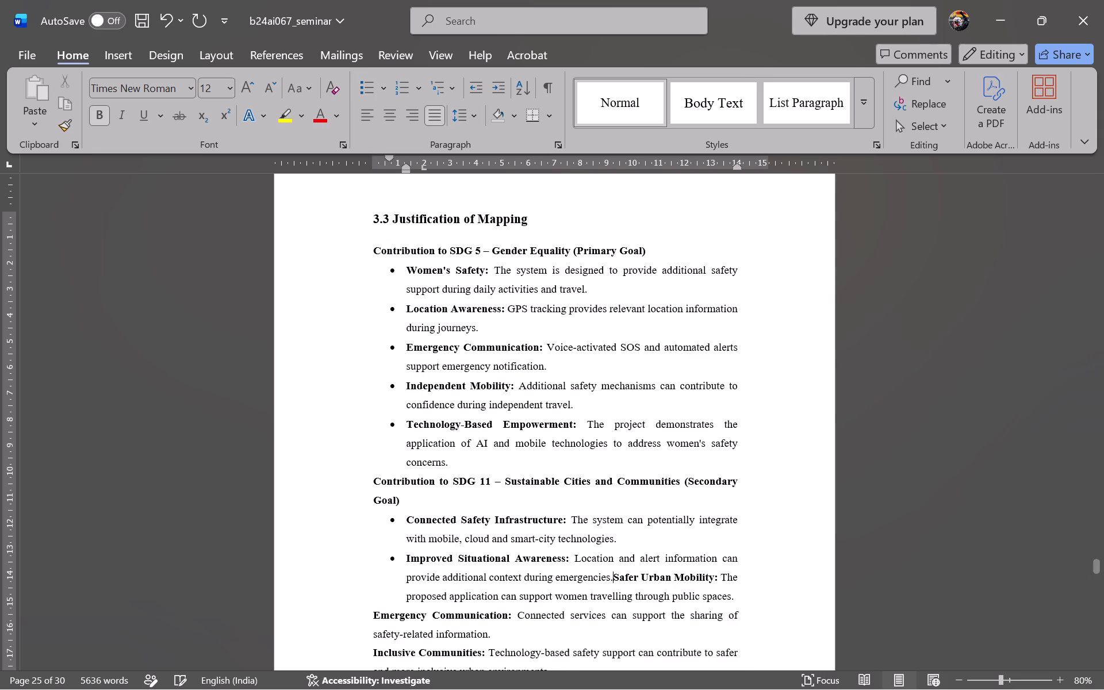
pyautogui.press('Return')
pyautogui.scroll(-1, 370, 592)
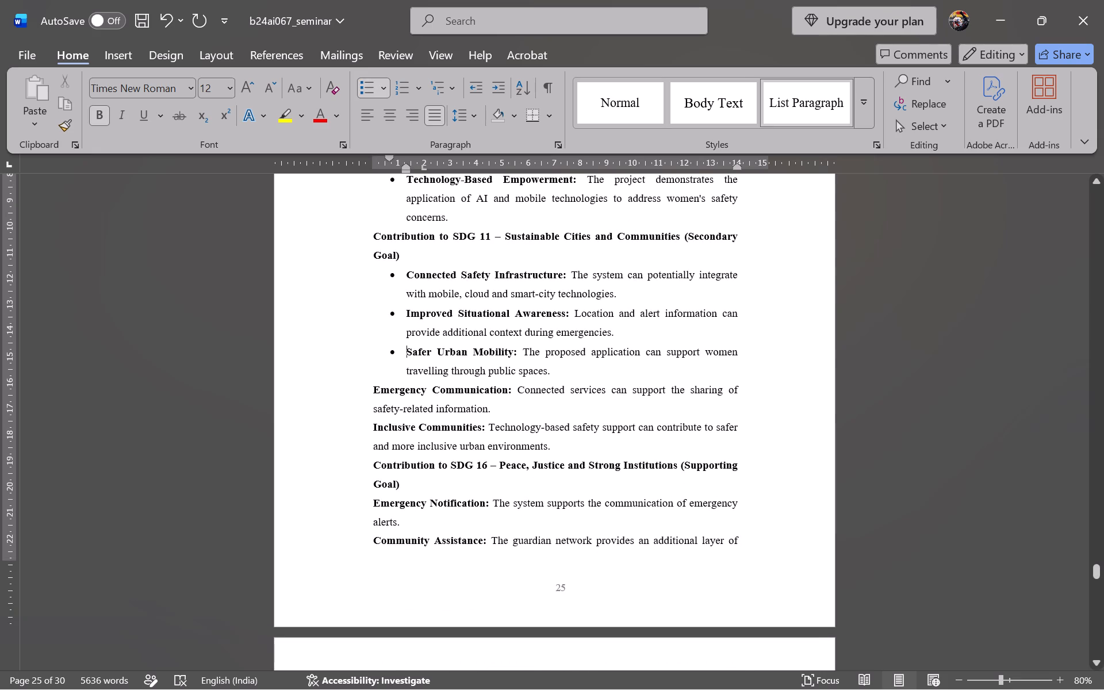
pyautogui.click(375, 390)
pyautogui.press('BackSpace')
pyautogui.press('Return')
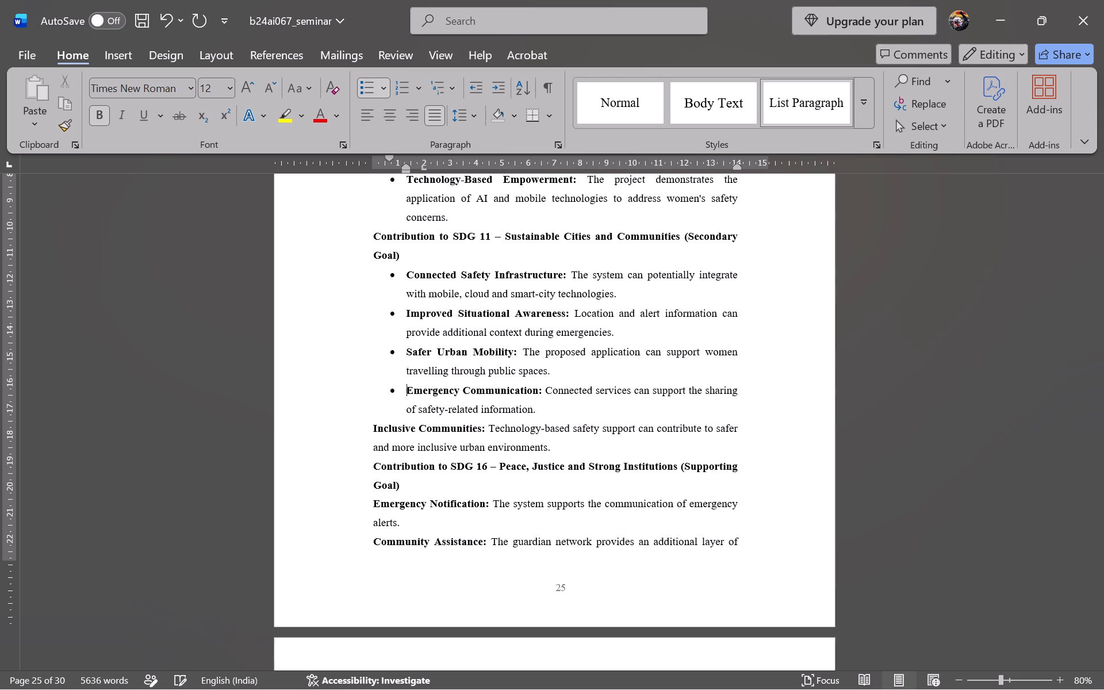
pyautogui.click(375, 428)
pyautogui.press('BackSpace')
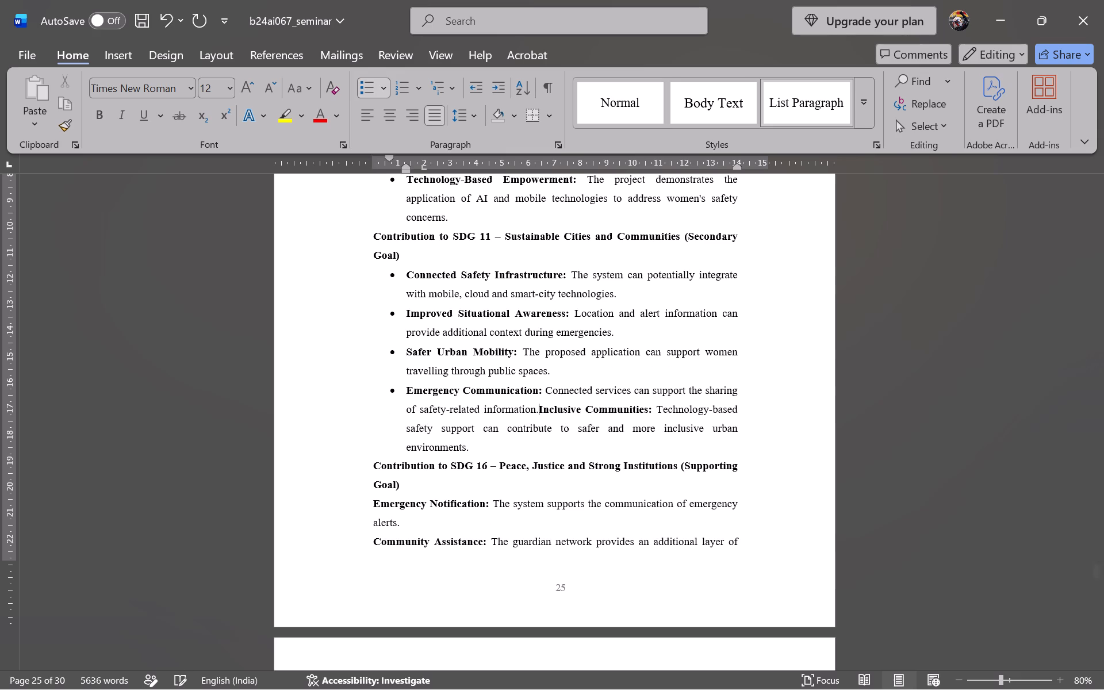
pyautogui.press('Return')
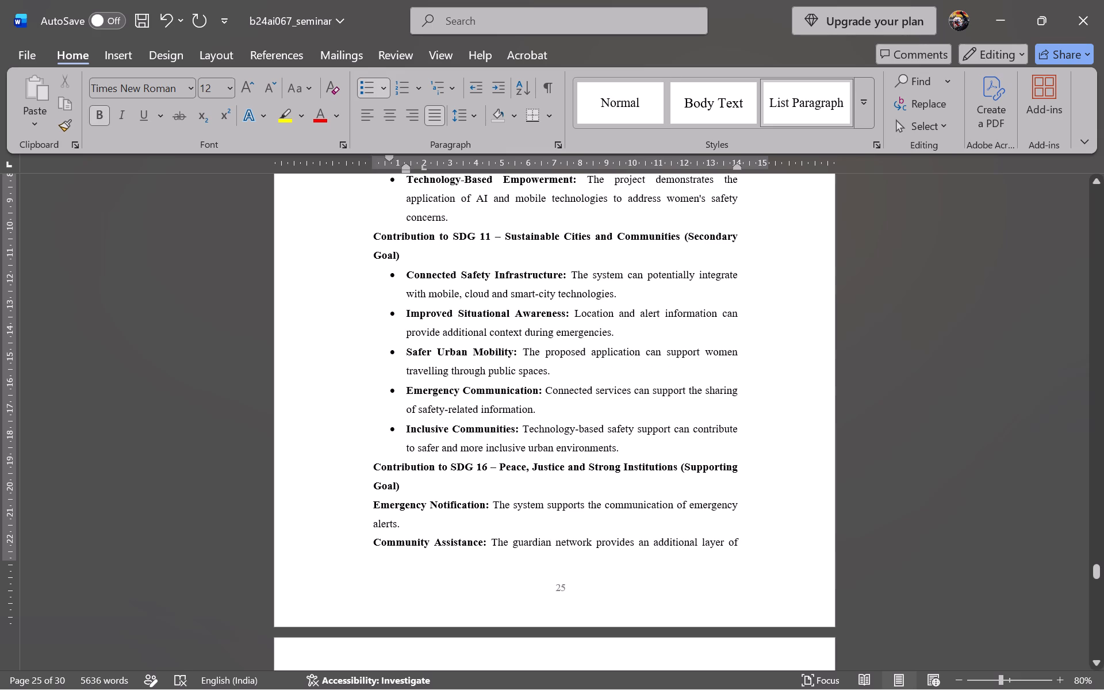
# Make the five SDG 16 contribution items, from Emergency Notification through Responsible Technology, a bulleted list.
pyautogui.click(375, 503)
pyautogui.click(369, 88)
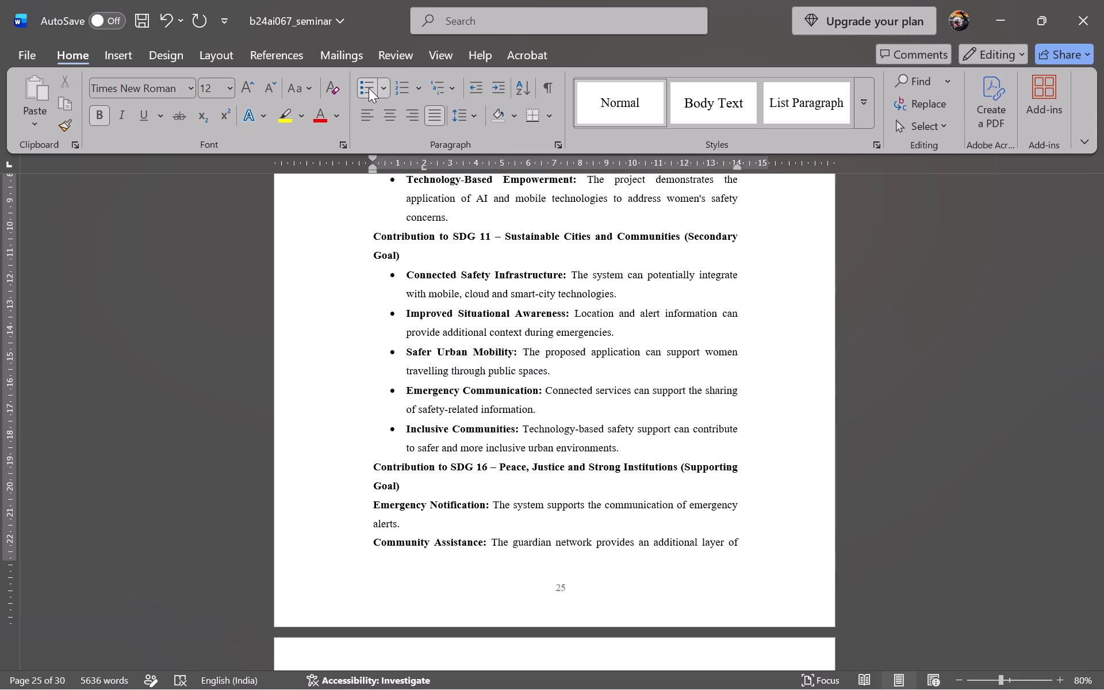
pyautogui.click(374, 547)
pyautogui.press('BackSpace')
pyautogui.press('Return')
pyautogui.scroll(-1, 374, 547)
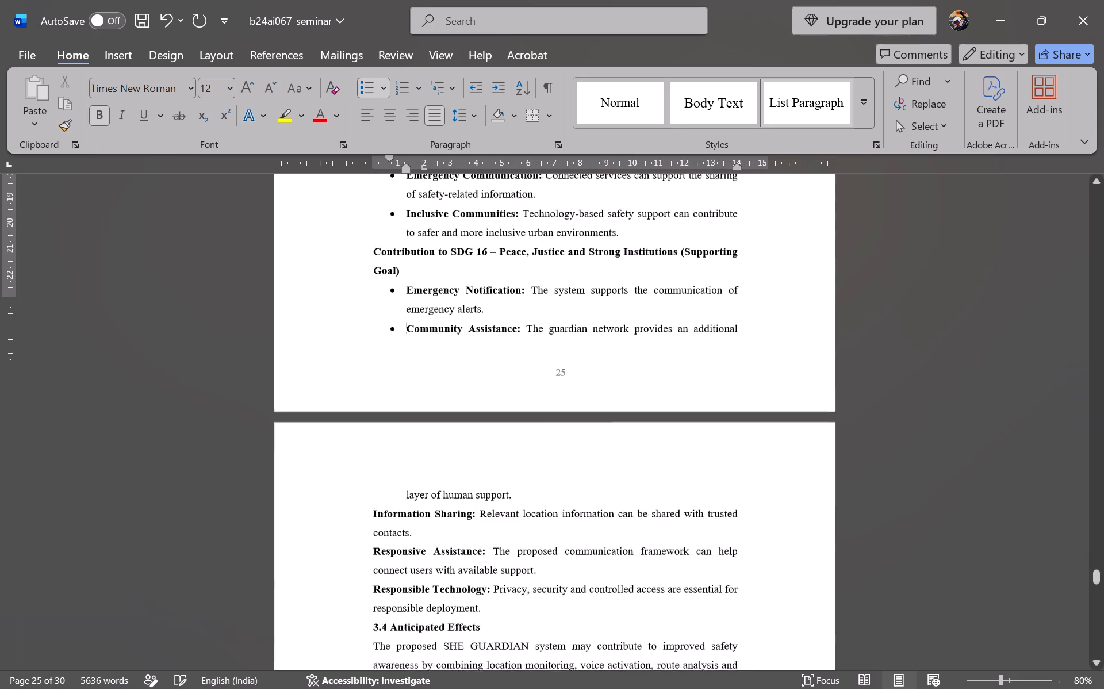
pyautogui.scroll(-1, 374, 547)
pyautogui.click(372, 460)
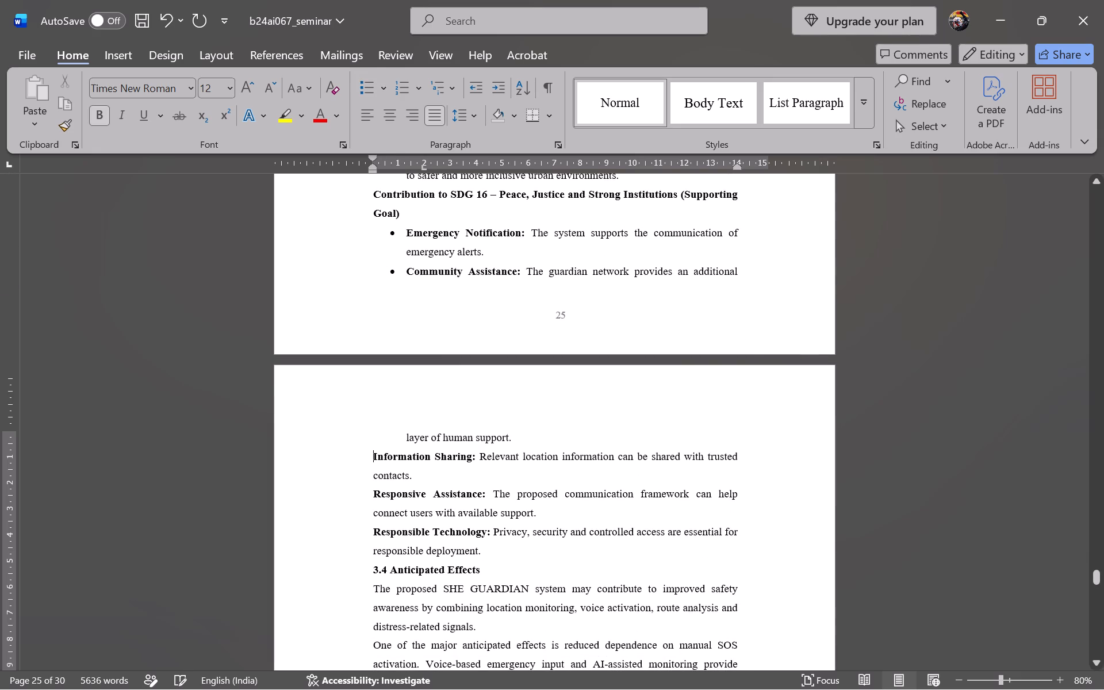
pyautogui.press('BackSpace')
pyautogui.press('Return')
pyautogui.click(370, 497)
pyautogui.press('BackSpace')
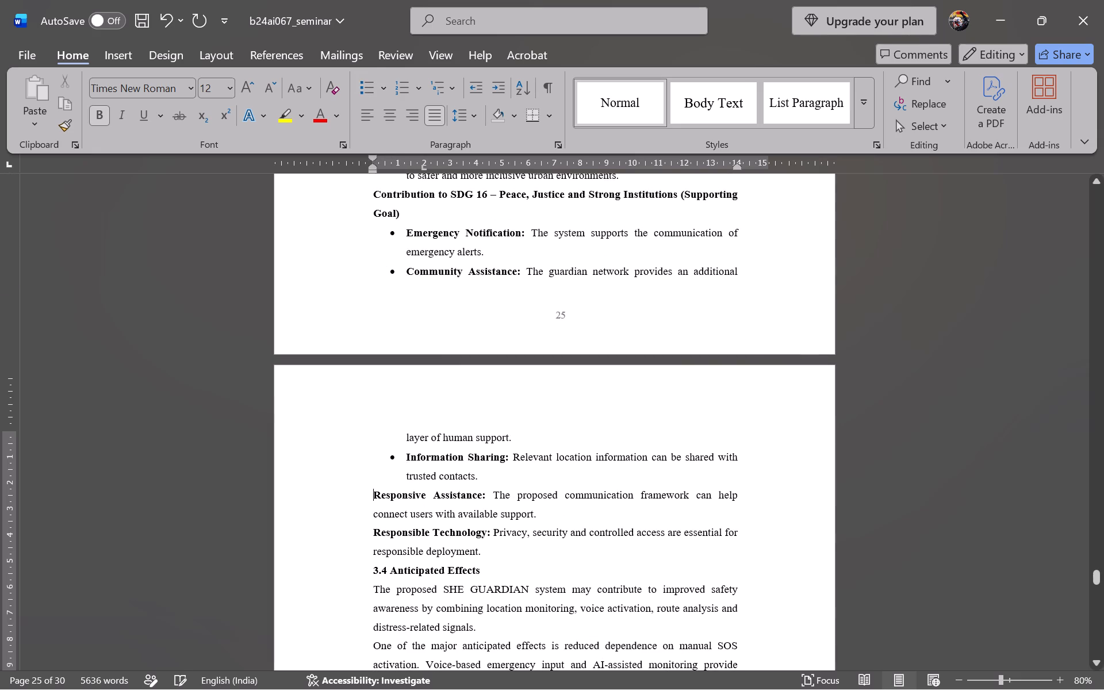
pyautogui.press('Return')
pyautogui.click(372, 526)
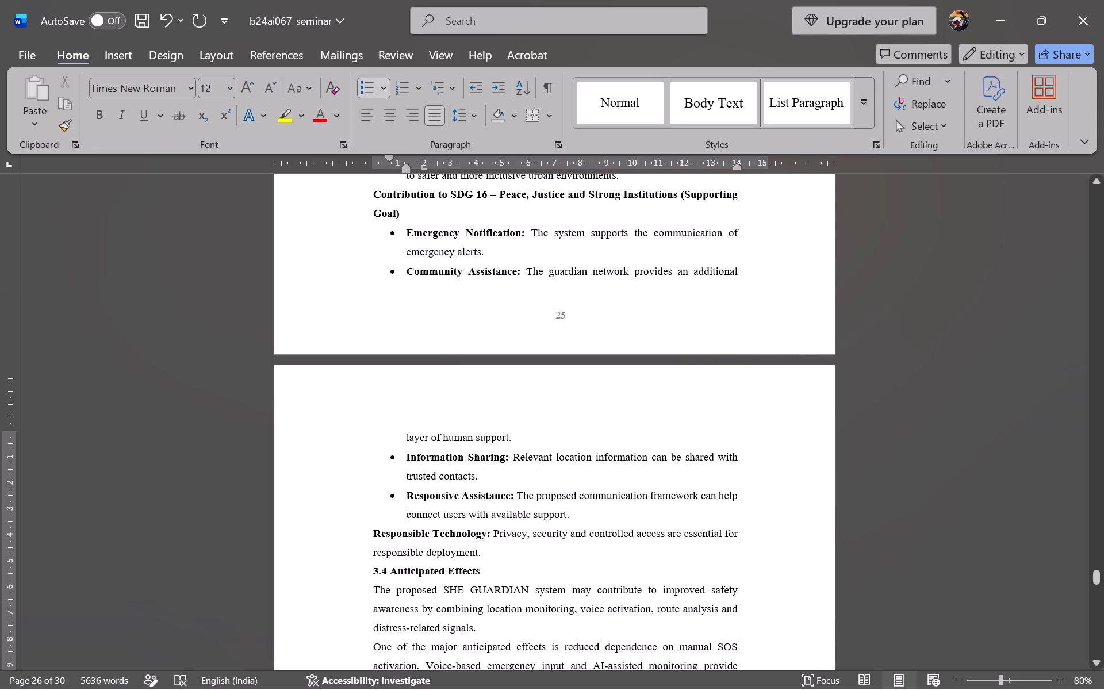
pyautogui.click(372, 528)
pyautogui.press('BackSpace')
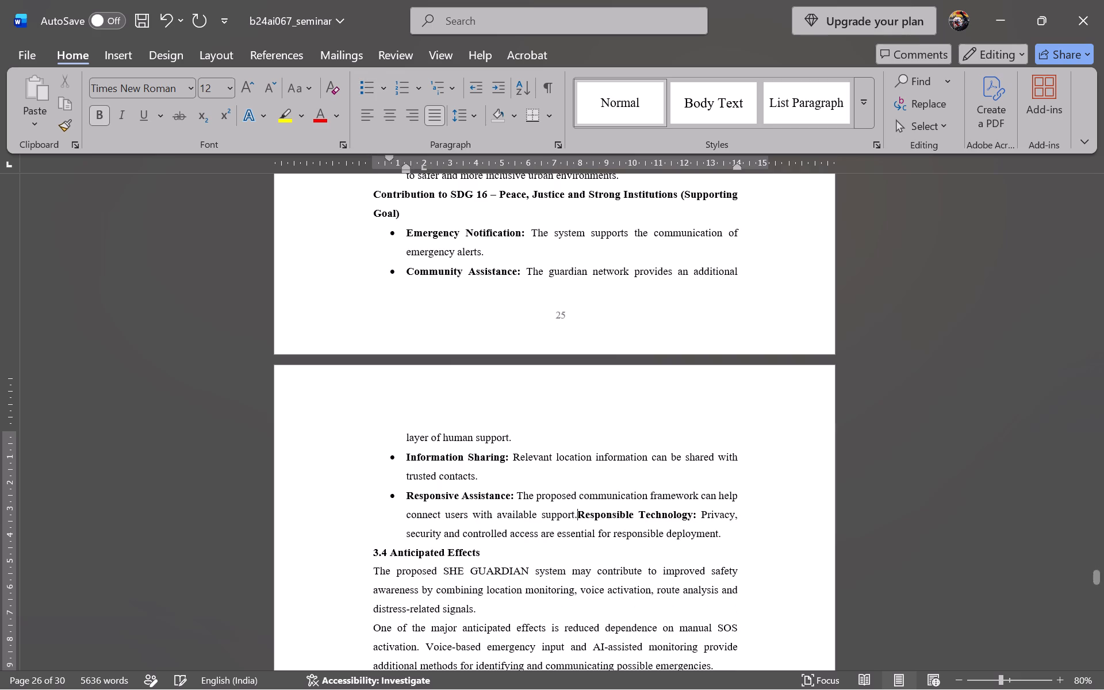
pyautogui.press('Return')
# Number the Contribution to SDG 5 – Gender Equality subheading 3.3.1.
pyautogui.scroll(-4, 372, 528)
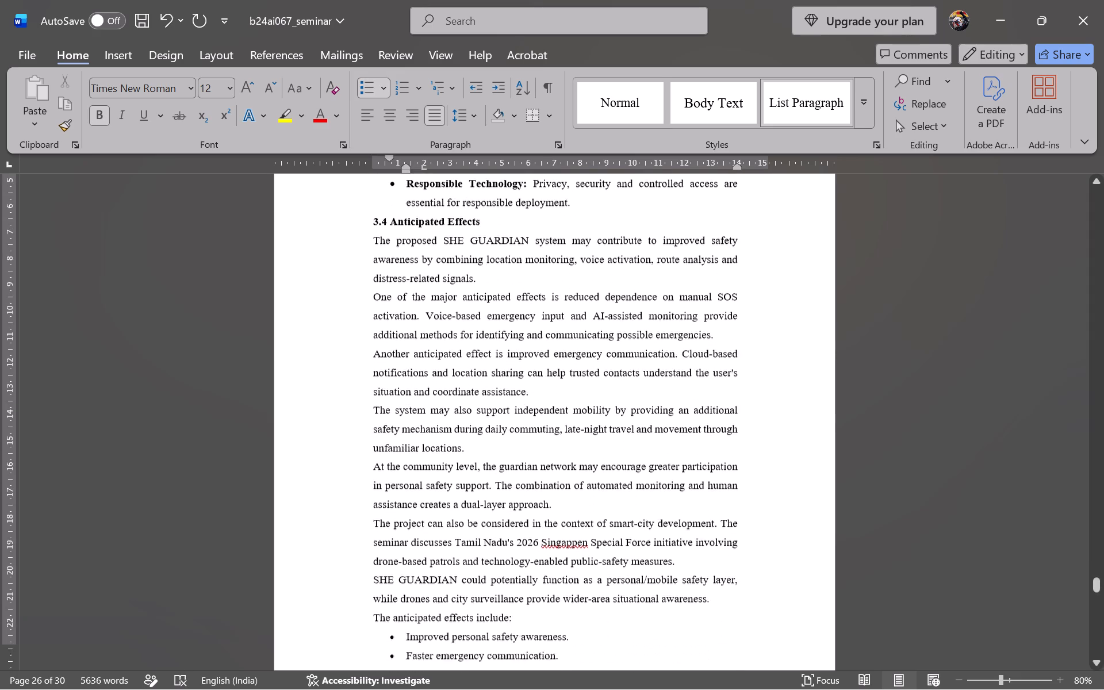
pyautogui.scroll(-2, 372, 528)
pyautogui.scroll(3, 372, 528)
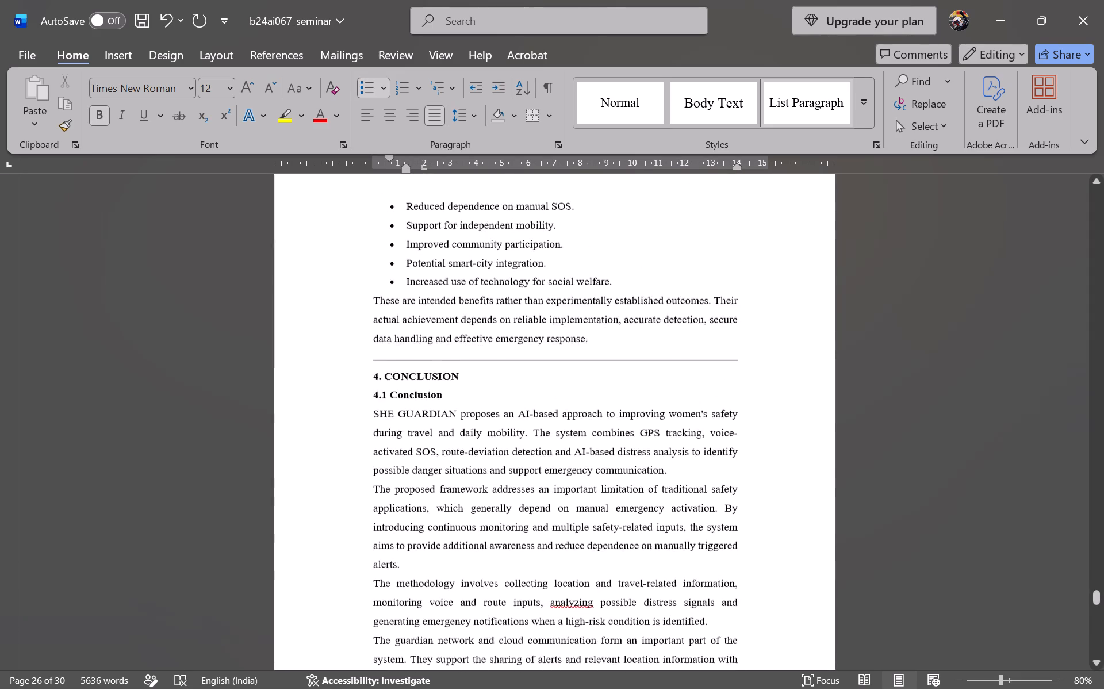
pyautogui.scroll(7, 372, 528)
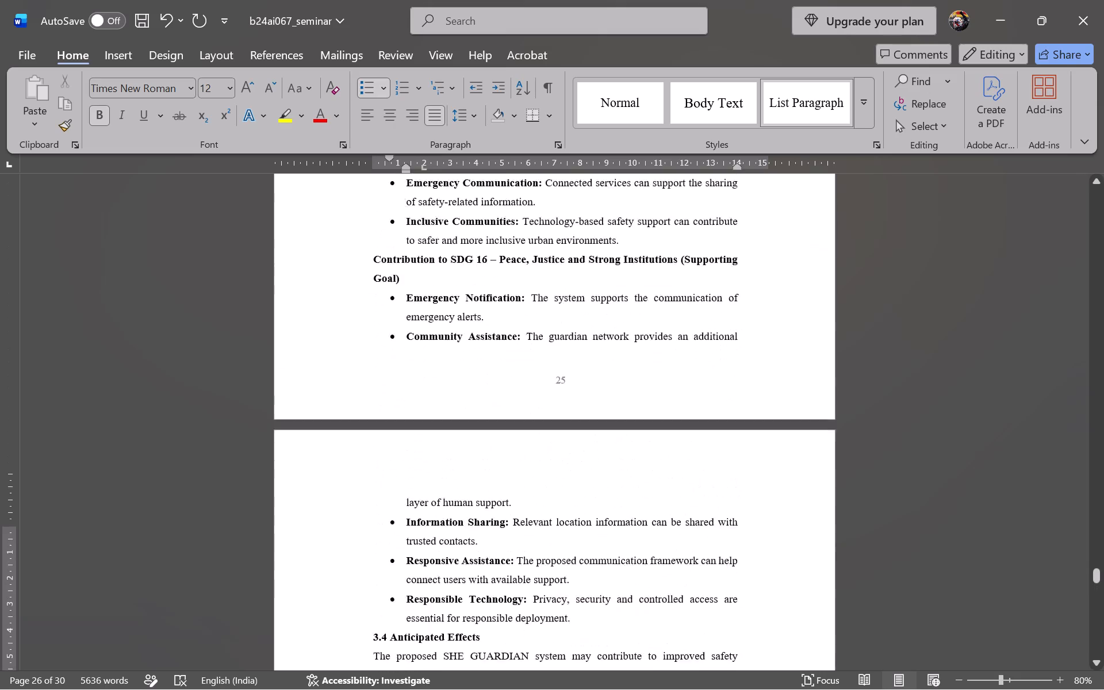
pyautogui.scroll(2, 372, 528)
pyautogui.scroll(-1, 372, 528)
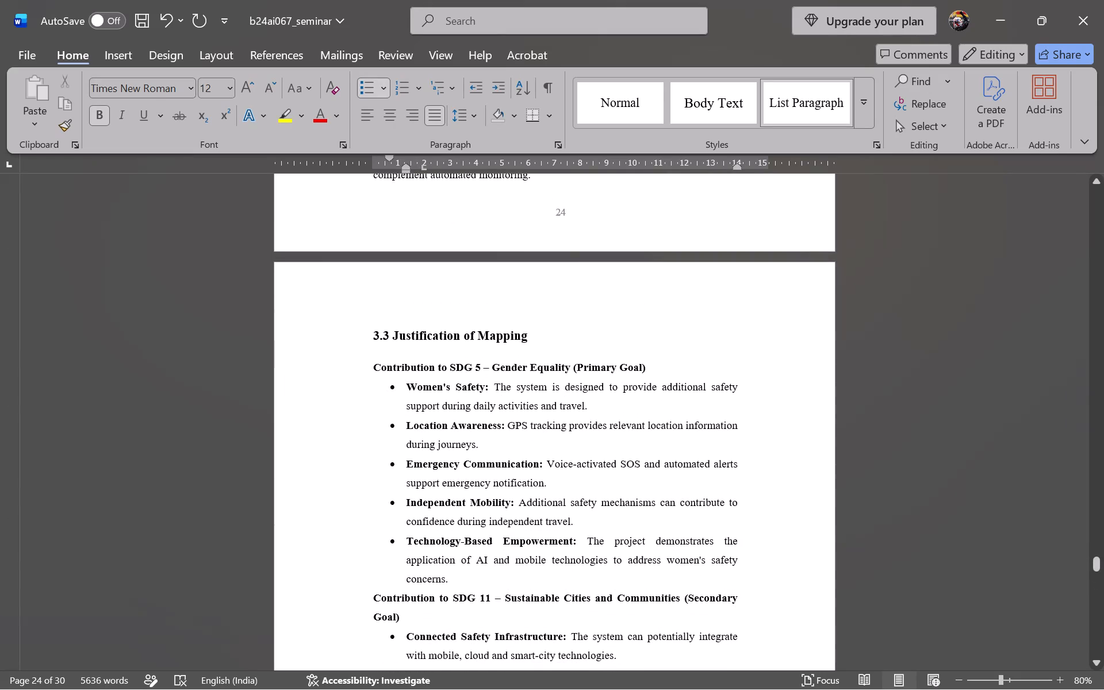
pyautogui.click(375, 363)
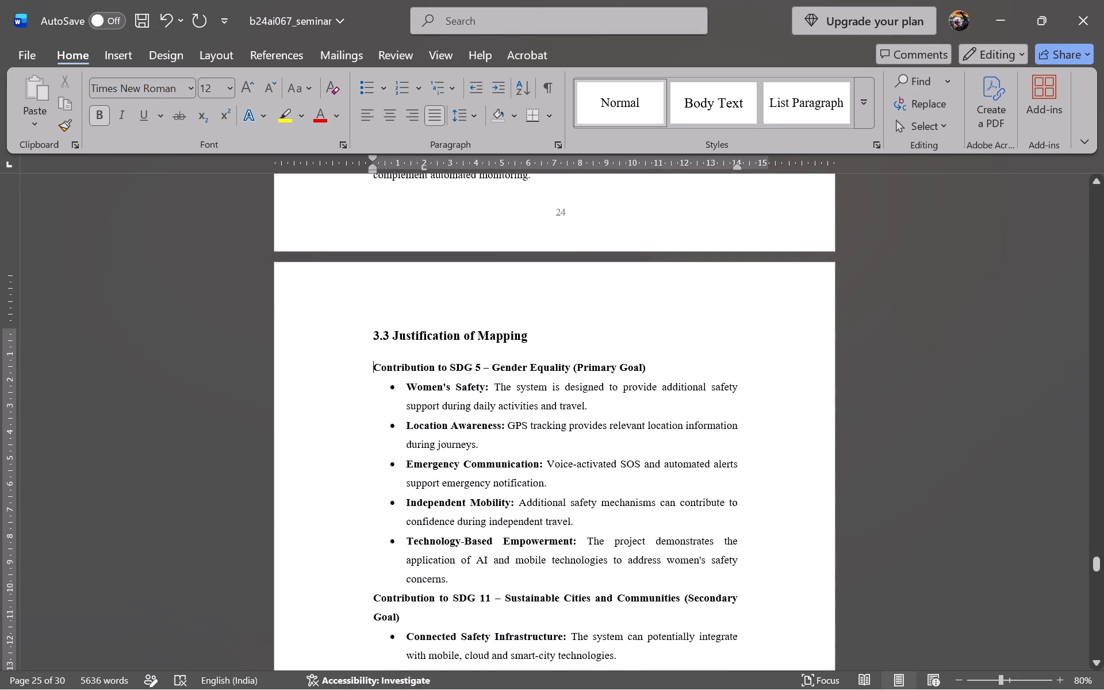
pyautogui.press('3')
pyautogui.press('.')
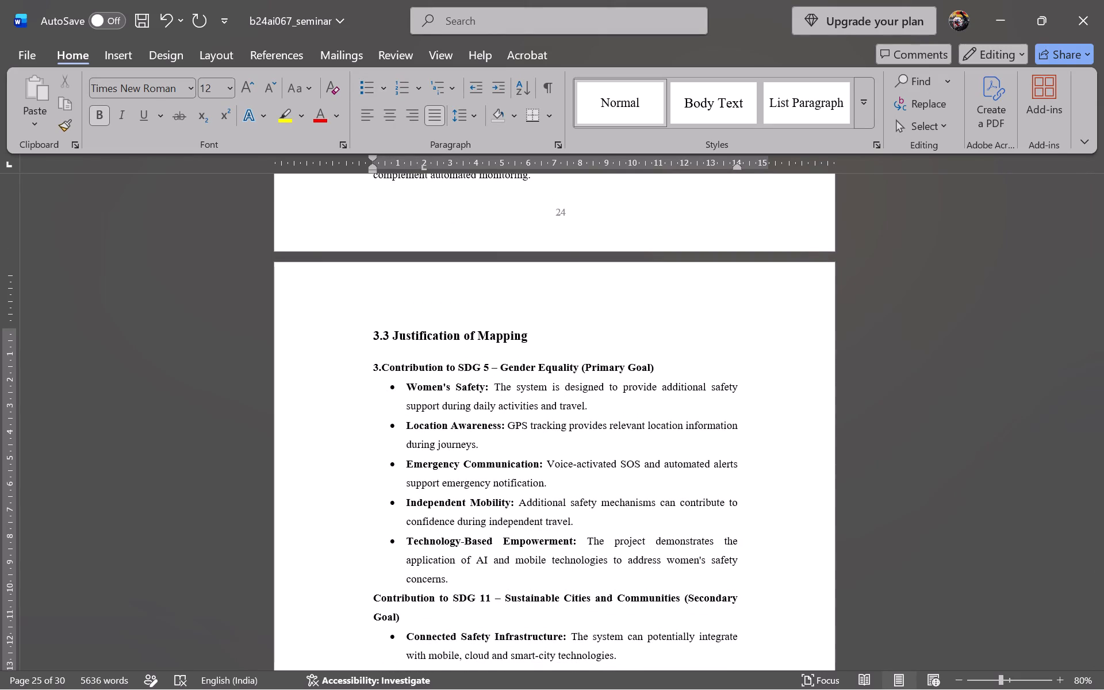
pyautogui.write('3.1')
pyautogui.press('space')
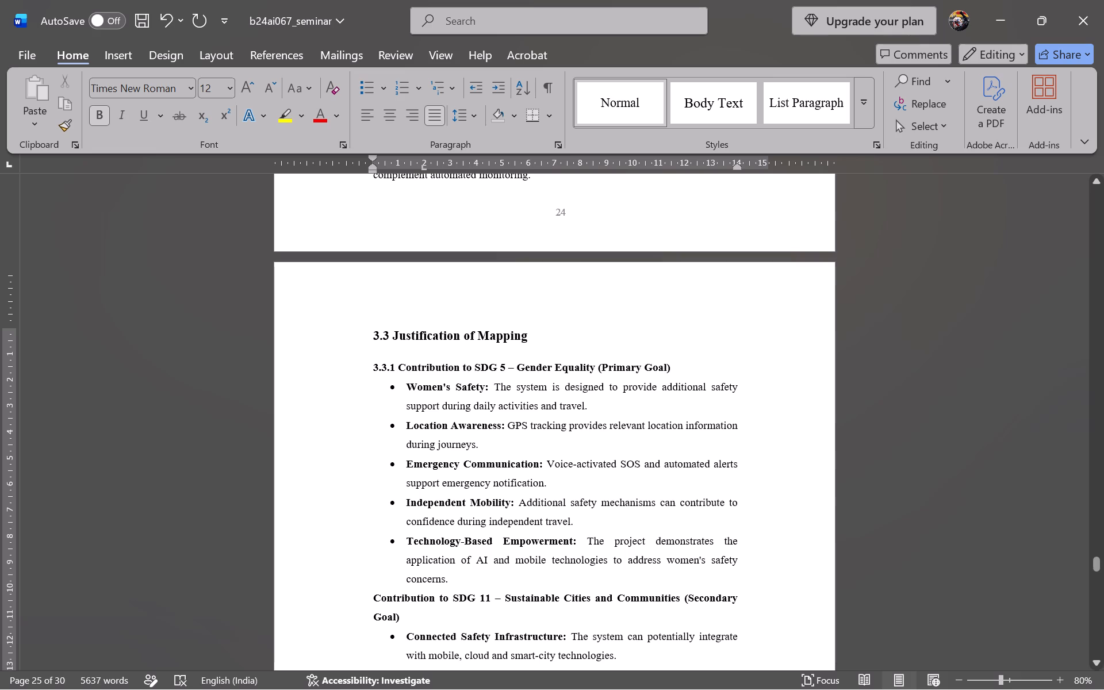
# Number the SDG 11 and SDG 16 contribution subheadings 3.3.2 and 3.3.3.
pyautogui.click(373, 599)
pyautogui.press('3')
pyautogui.press('.')
pyautogui.write('3.2')
pyautogui.press('space')
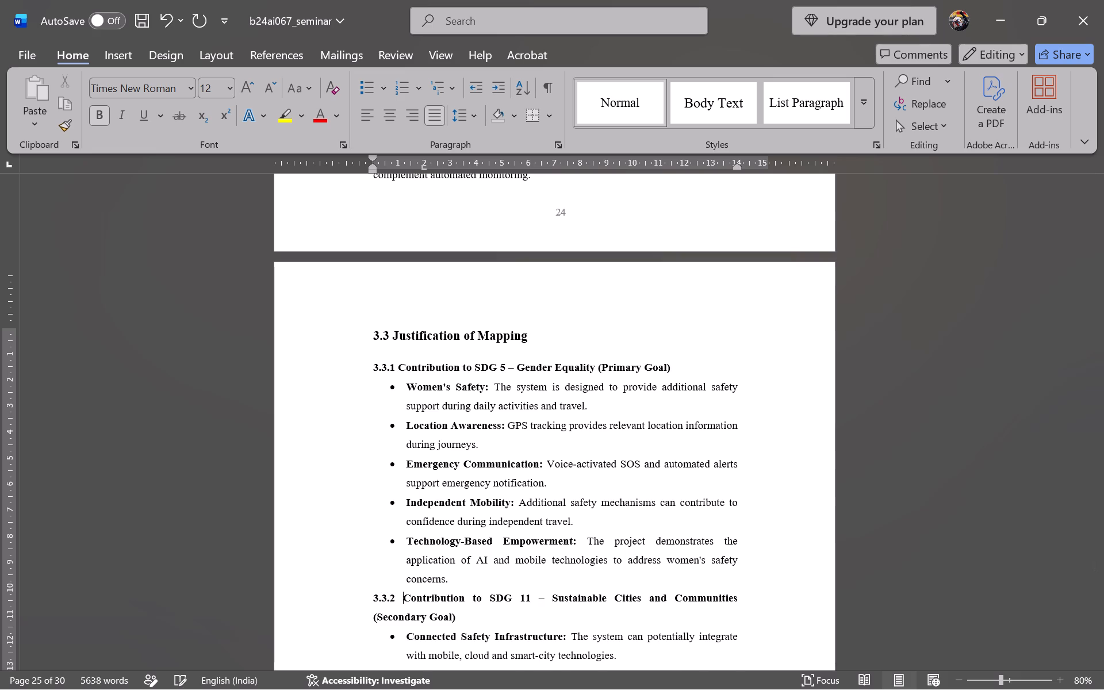
pyautogui.scroll(-2, 373, 599)
pyautogui.click(369, 590)
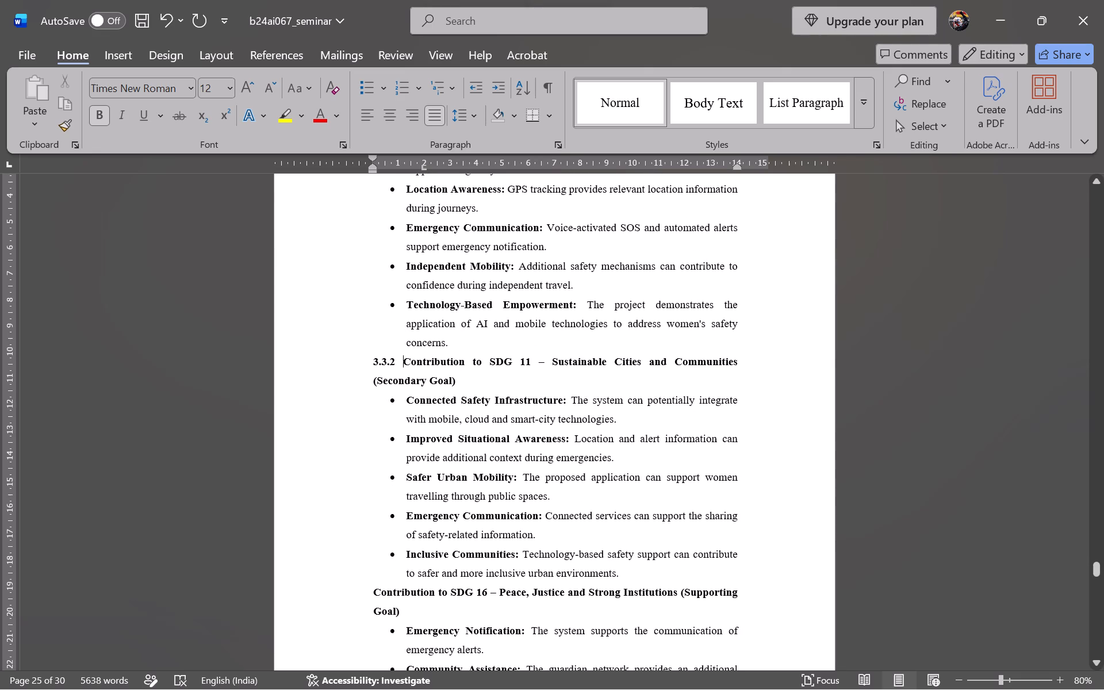
pyautogui.write('3.')
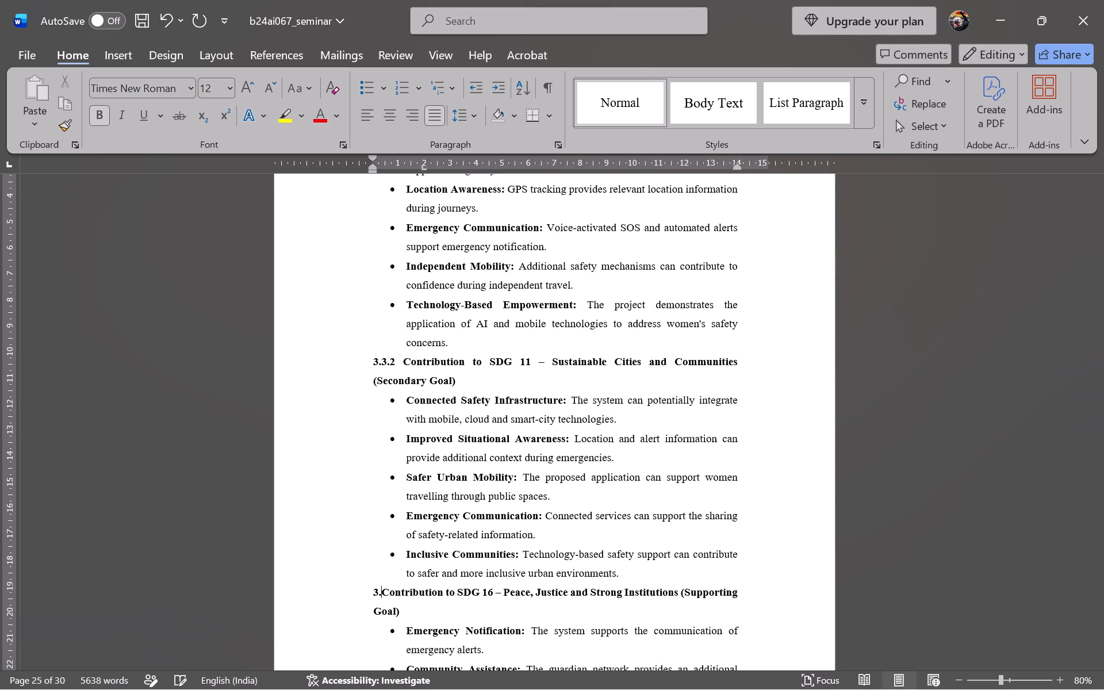
pyautogui.write('3.3')
pyautogui.press('space')
# Insert blank lines above the 3.3.3 Contribution to SDG 16 subheading so it starts on the next page.
pyautogui.scroll(-2, 369, 590)
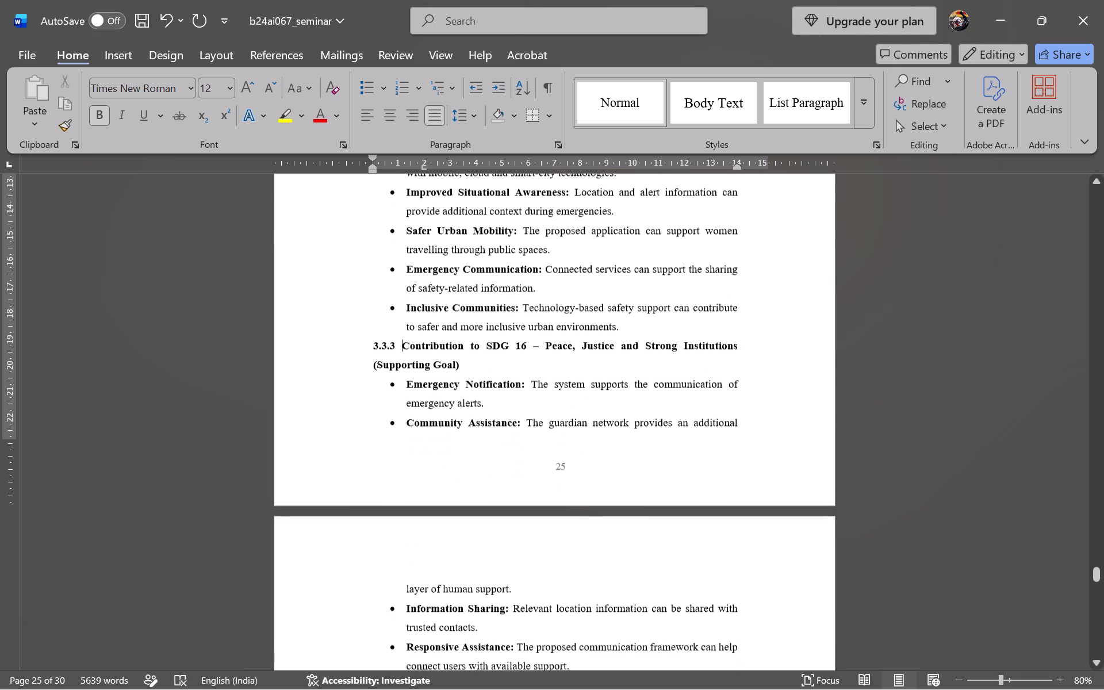
pyautogui.click(373, 344)
pyautogui.press('Return')
pyautogui.press('Return')
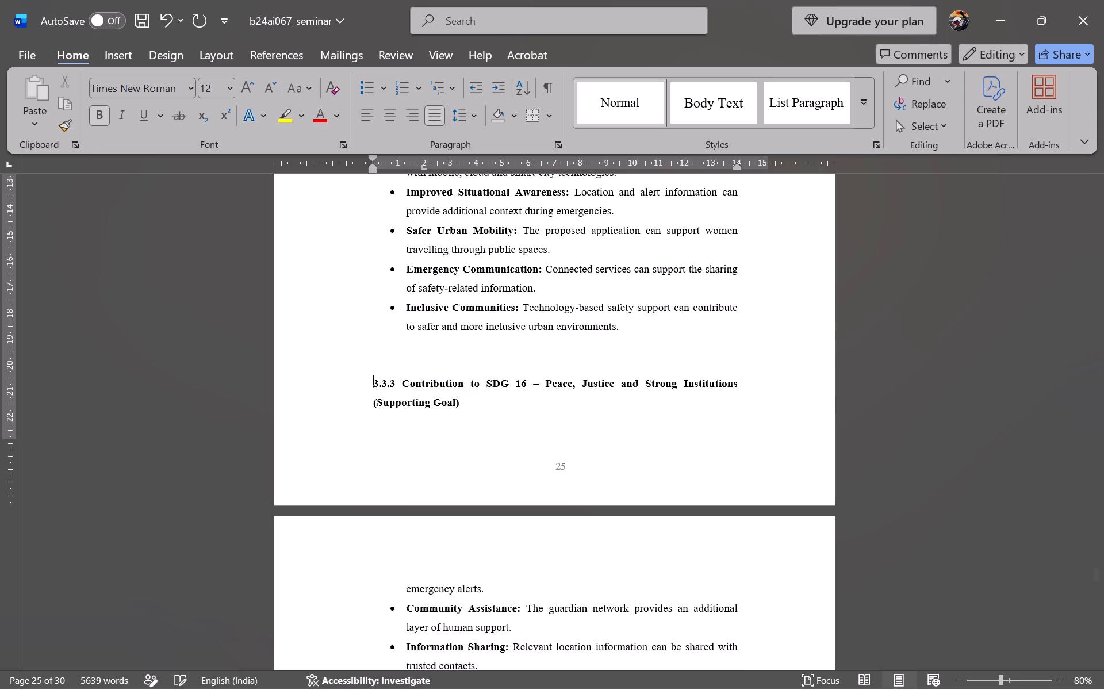
pyautogui.press('Return')
pyautogui.press('Return')
pyautogui.press('Return')
# Set the 3.4 Anticipated Effects heading to font size 14.
pyautogui.scroll(-4, 373, 344)
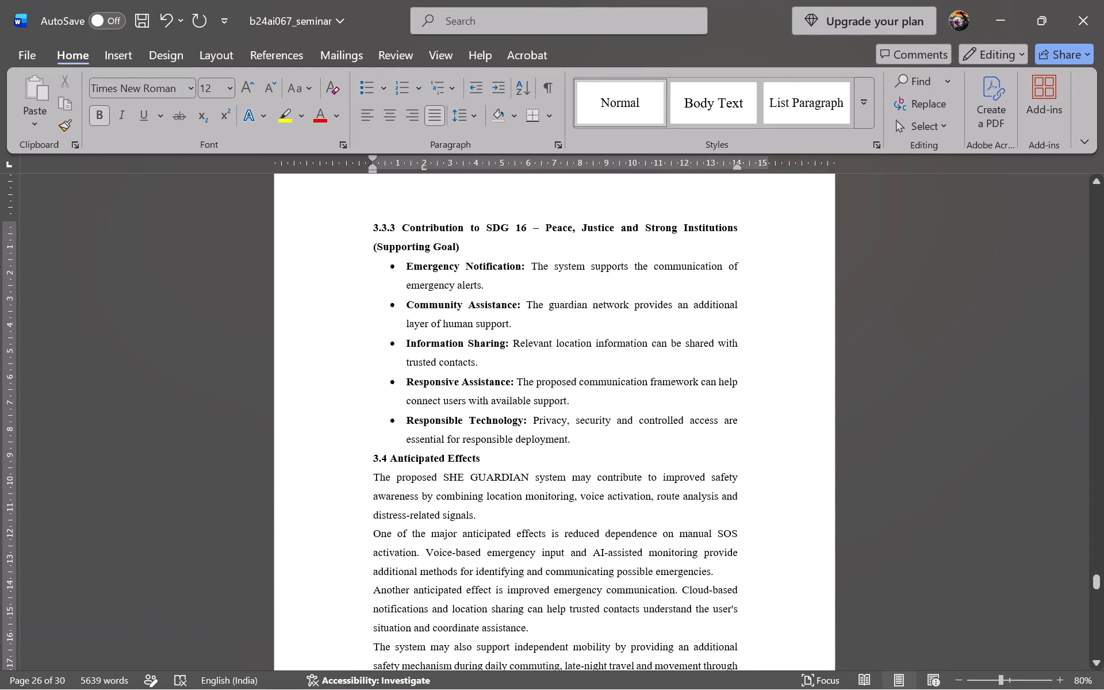
pyautogui.moveTo(517, 458); pyautogui.dragTo(357, 461)
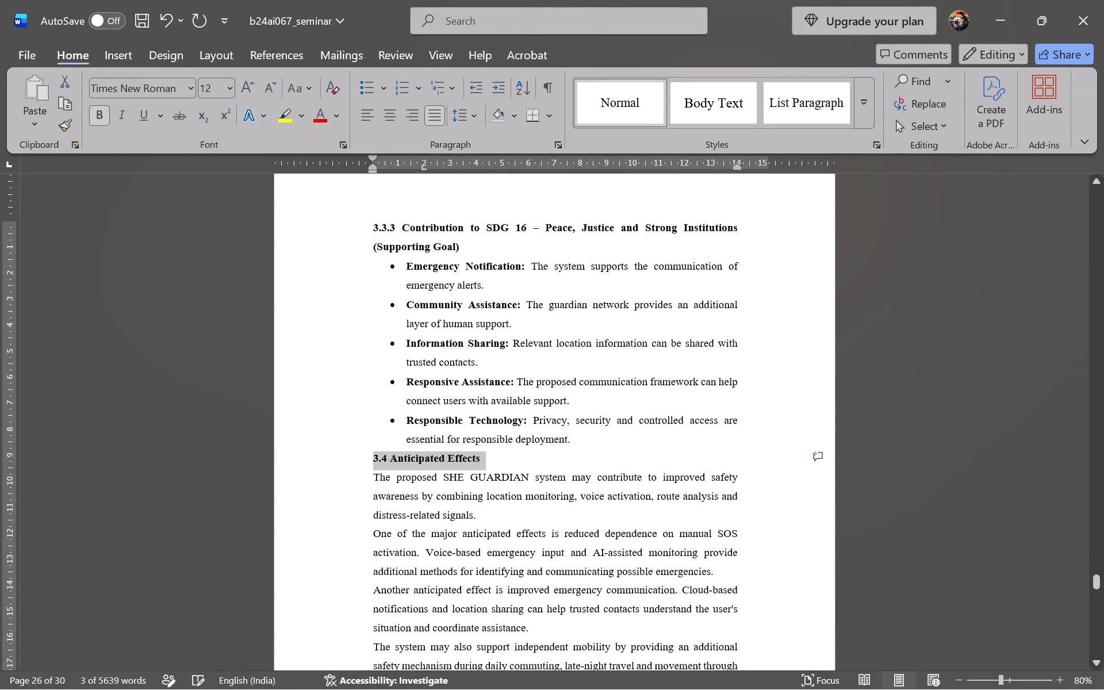
pyautogui.hotkey('ctrl', 'shift', 'p')
pyautogui.write('14')
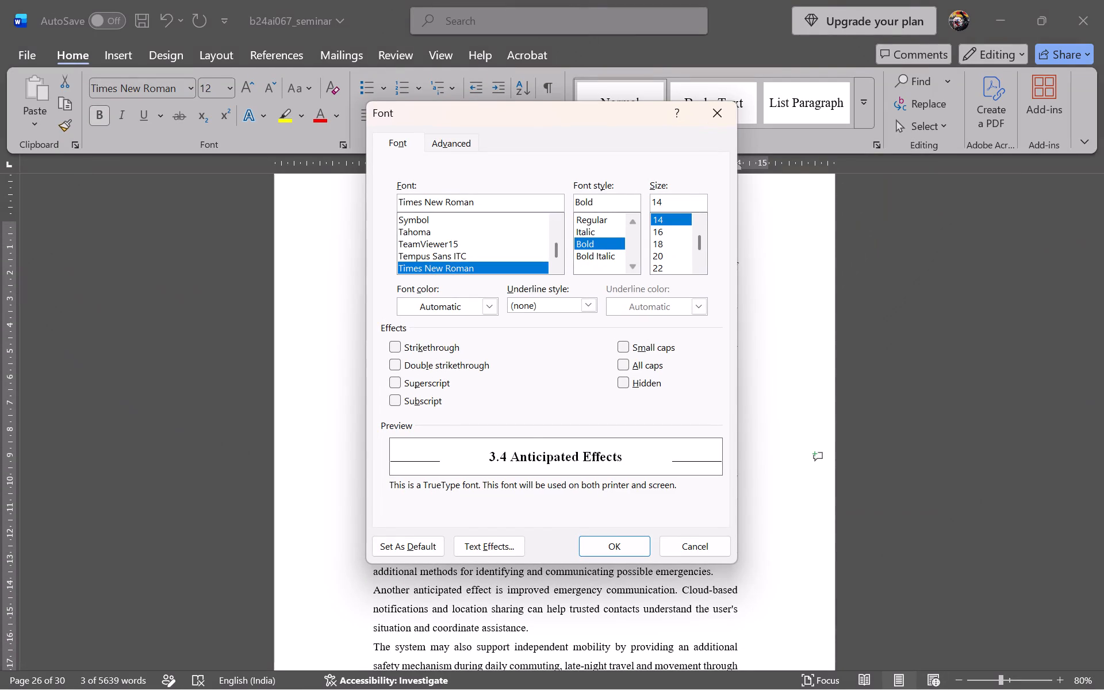
pyautogui.press('Return')
# Add paragraph space above and below the 3.4 Anticipated Effects heading, applying space after the last SDG 16 bullet and after the heading.
pyautogui.click(596, 442)
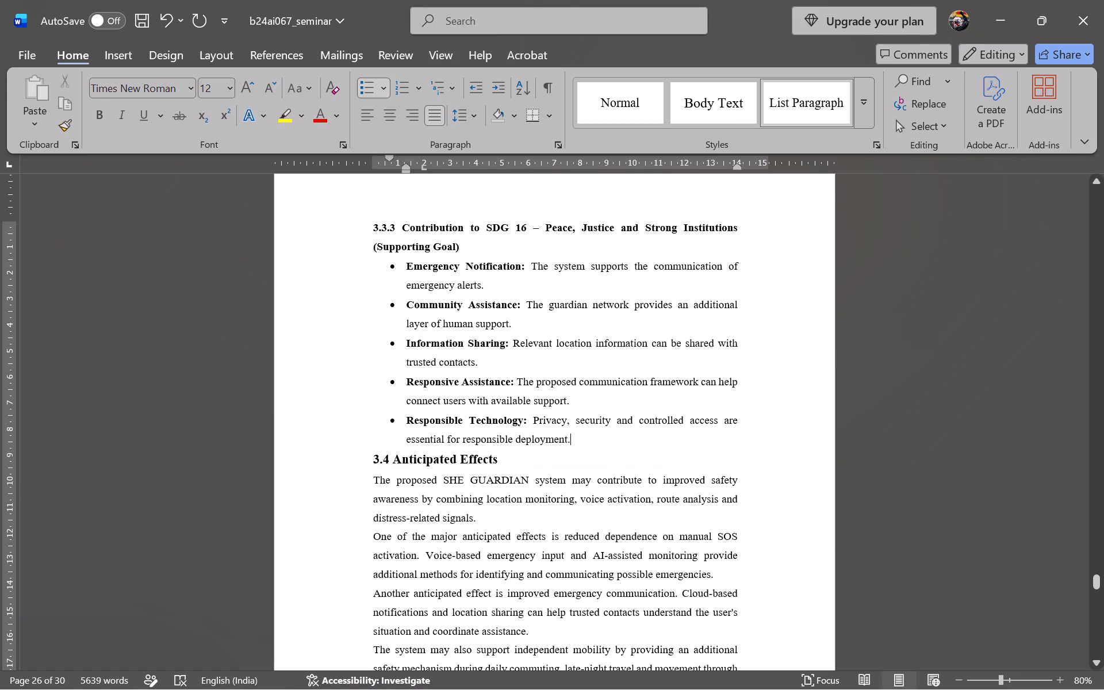
pyautogui.click(475, 110)
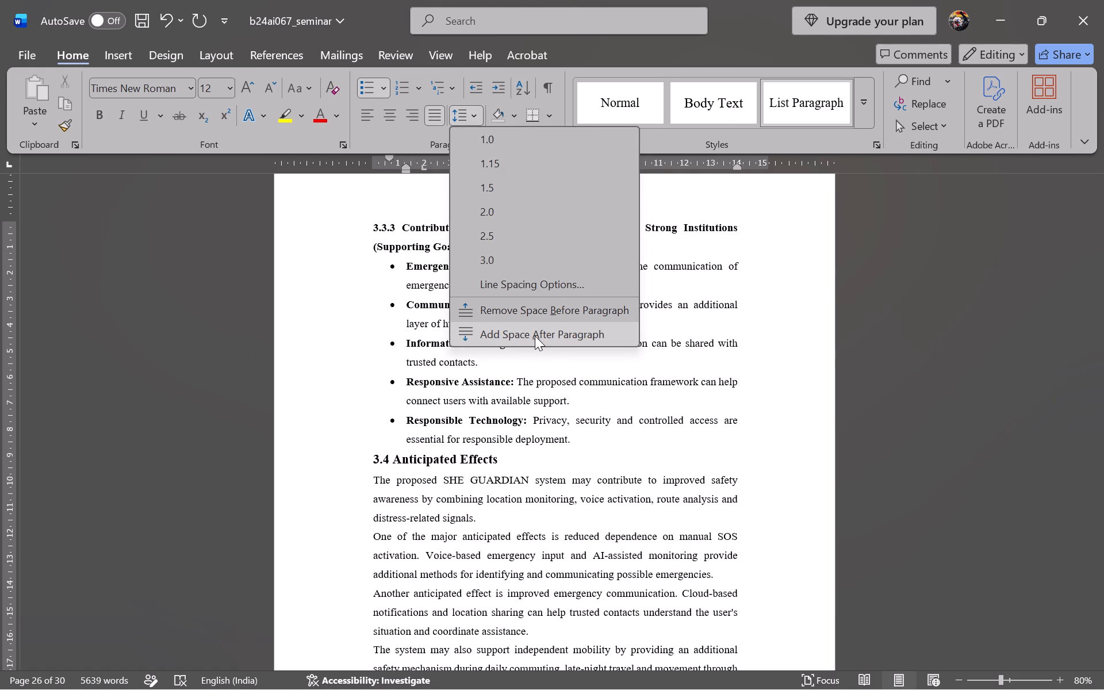
pyautogui.click(535, 336)
pyautogui.click(508, 471)
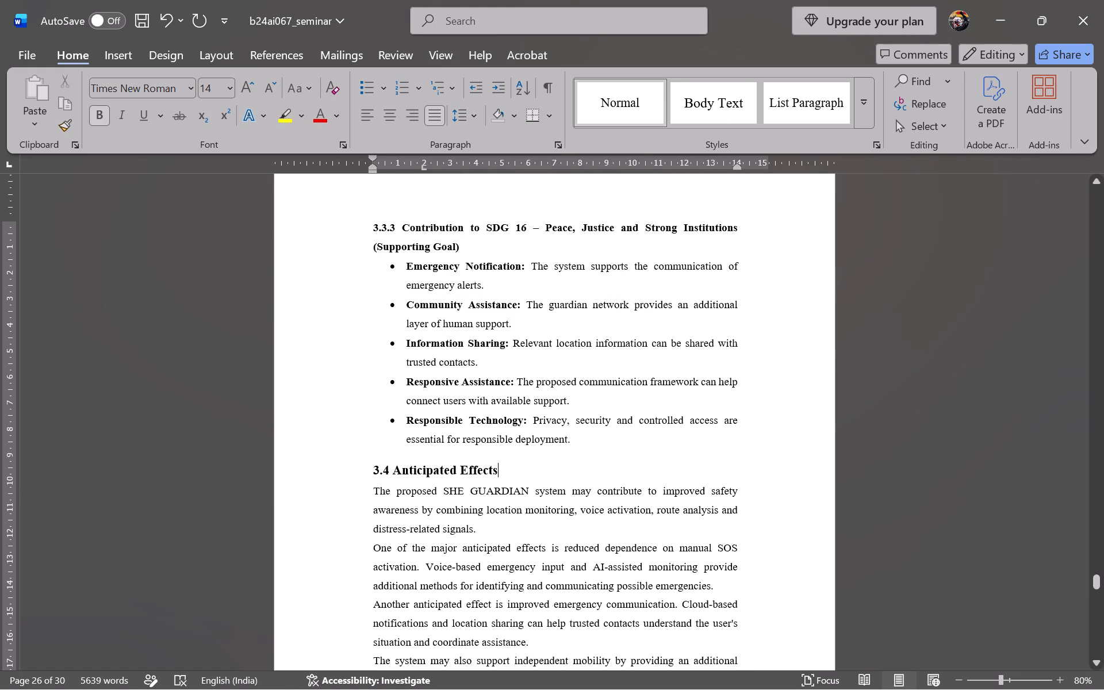
pyautogui.click(481, 117)
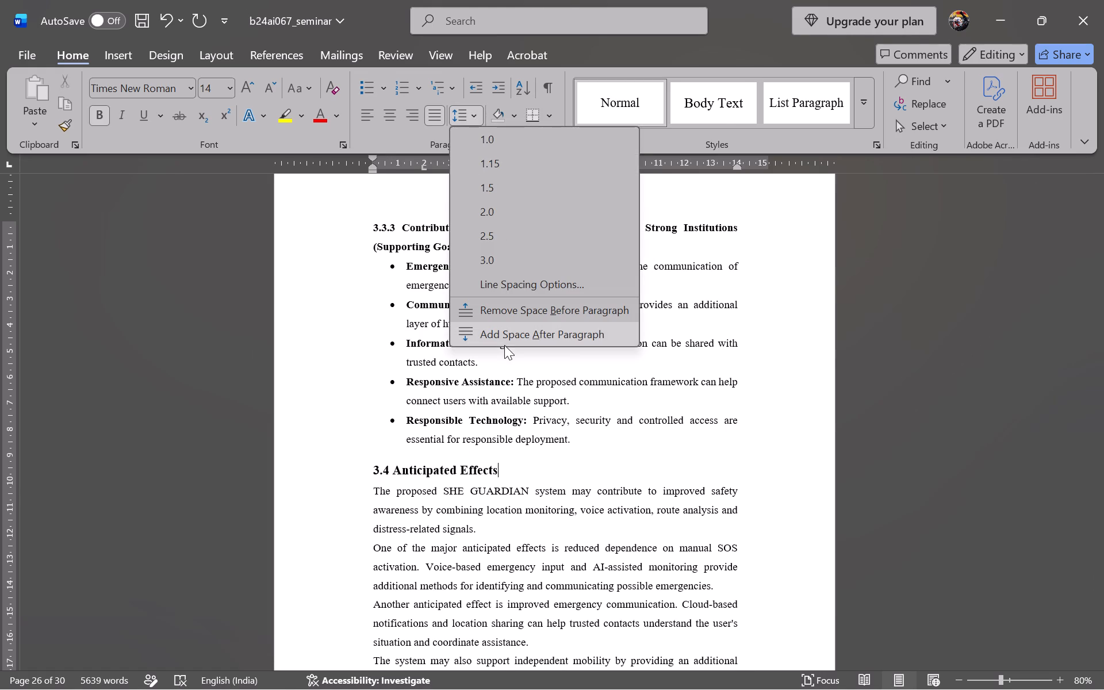
pyautogui.click(508, 338)
# Delete the horizontal divider line above the 4. CONCLUSION heading.
pyautogui.scroll(-6, 508, 338)
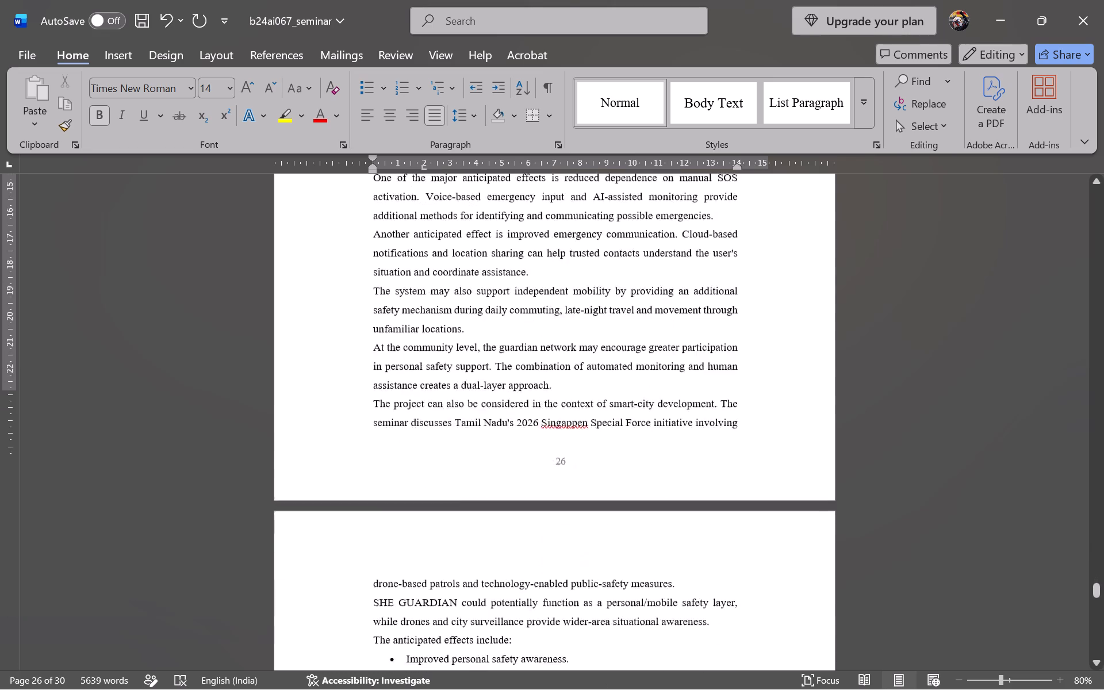
pyautogui.scroll(-4, 508, 338)
pyautogui.scroll(1, 508, 338)
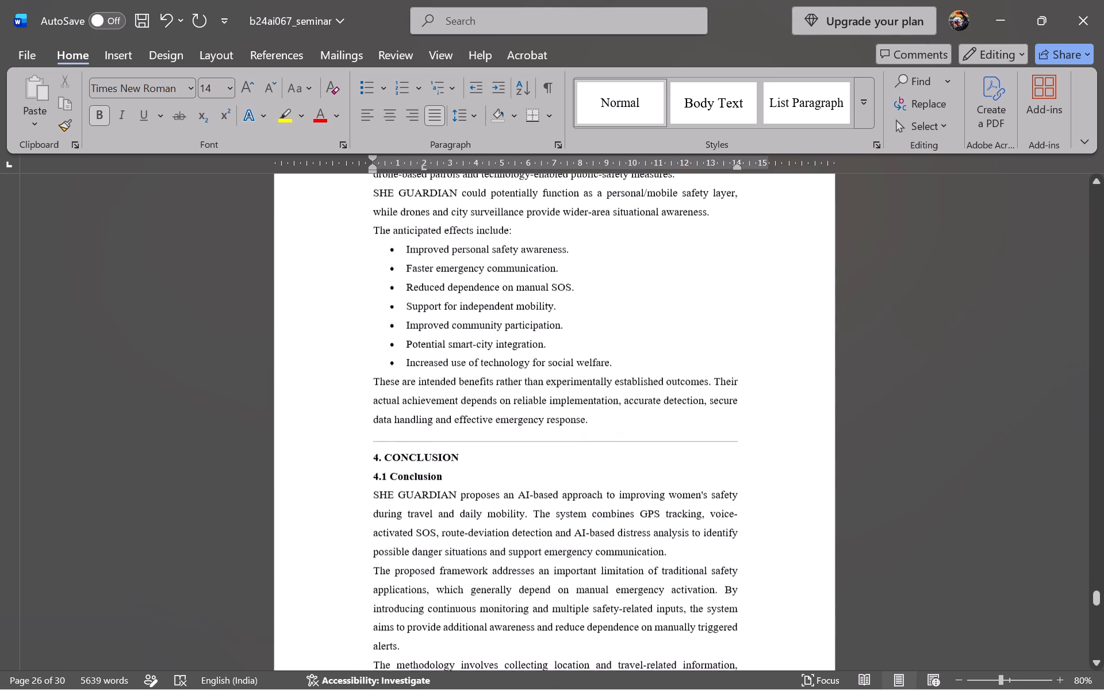
pyautogui.scroll(1, 508, 338)
pyautogui.click(378, 447)
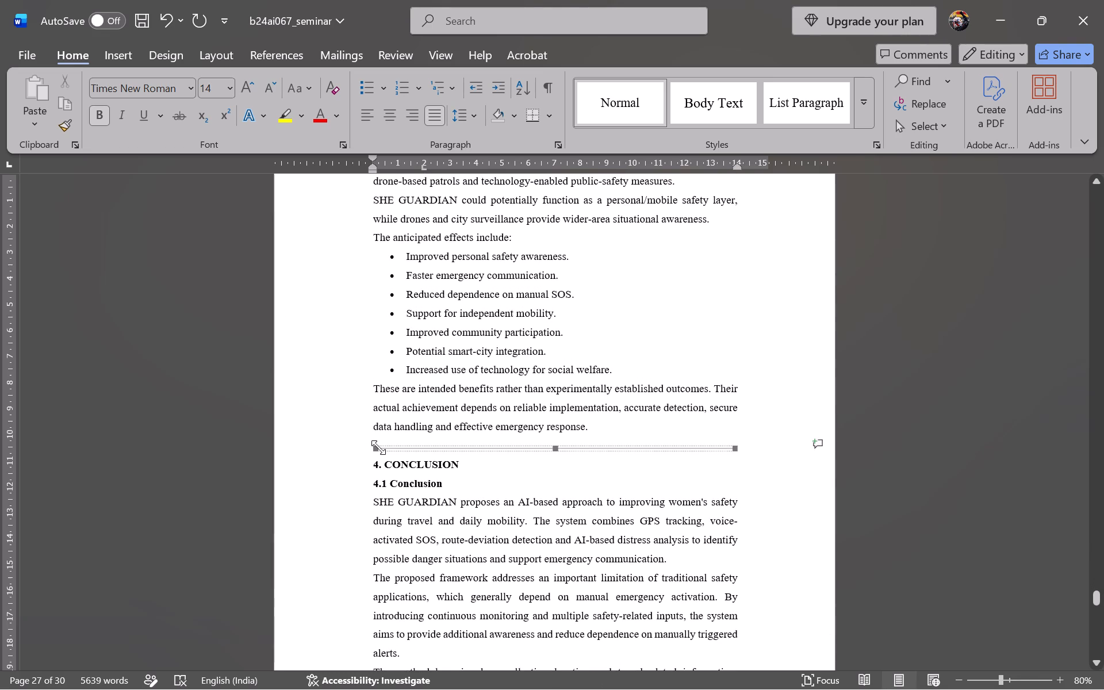
pyautogui.press('Delete')
# Insert blank lines above the 4. CONCLUSION heading so the chapter starts on a new page.
pyautogui.press('Return')
pyautogui.press('Return')
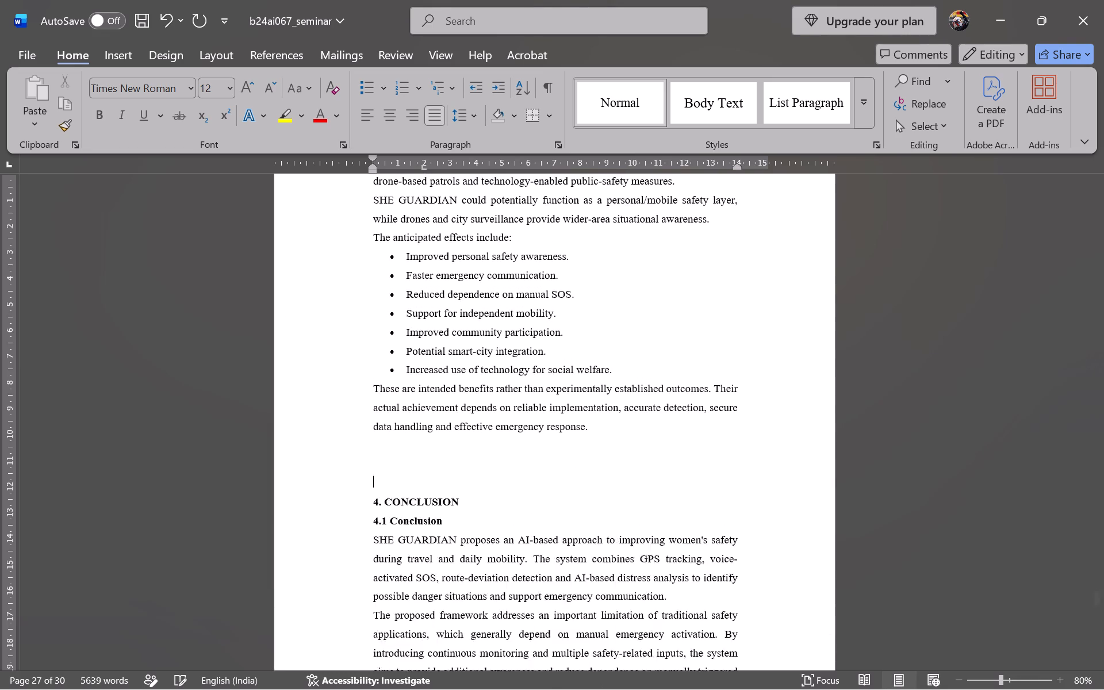
pyautogui.press('Return')
pyautogui.press('Return')
pyautogui.press('Return')
pyautogui.scroll(-2, 378, 447)
pyautogui.press('Return')
pyautogui.press('Return')
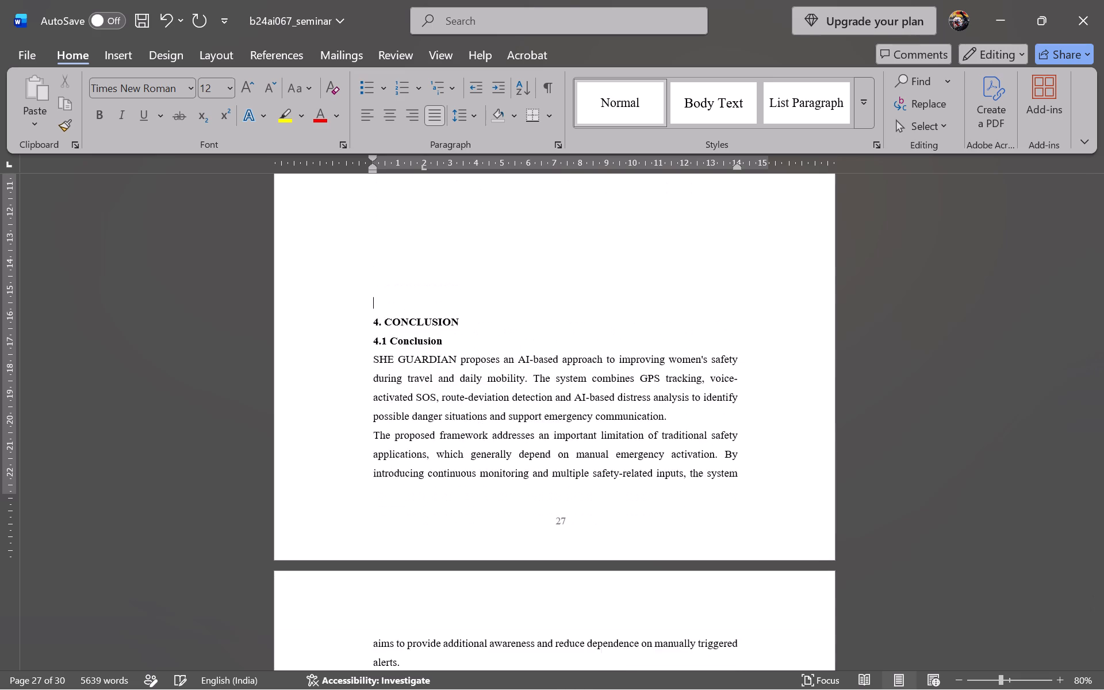
pyautogui.press('Return')
pyautogui.press('Return')
pyautogui.press('Return')
pyautogui.press('Return')
pyautogui.press('Return')
pyautogui.press('Return')
pyautogui.press('Return')
pyautogui.press('Return')
pyautogui.press('Return')
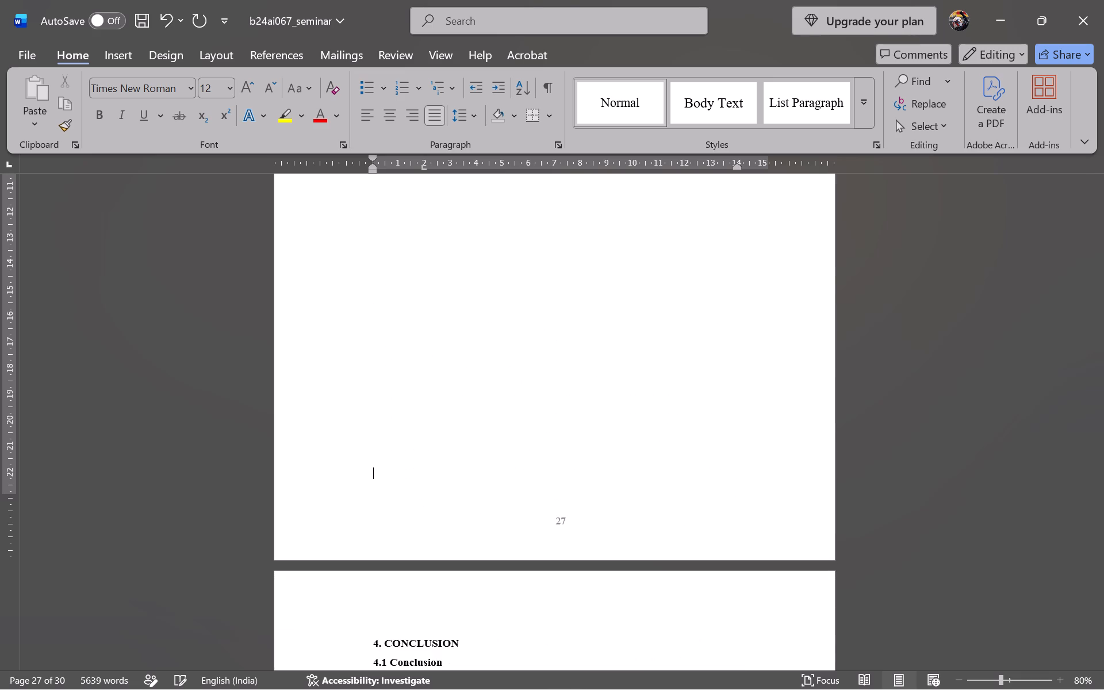
# Remove the number 4. from the CONCLUSION chapter title and centre the title.
pyautogui.scroll(-2, 378, 447)
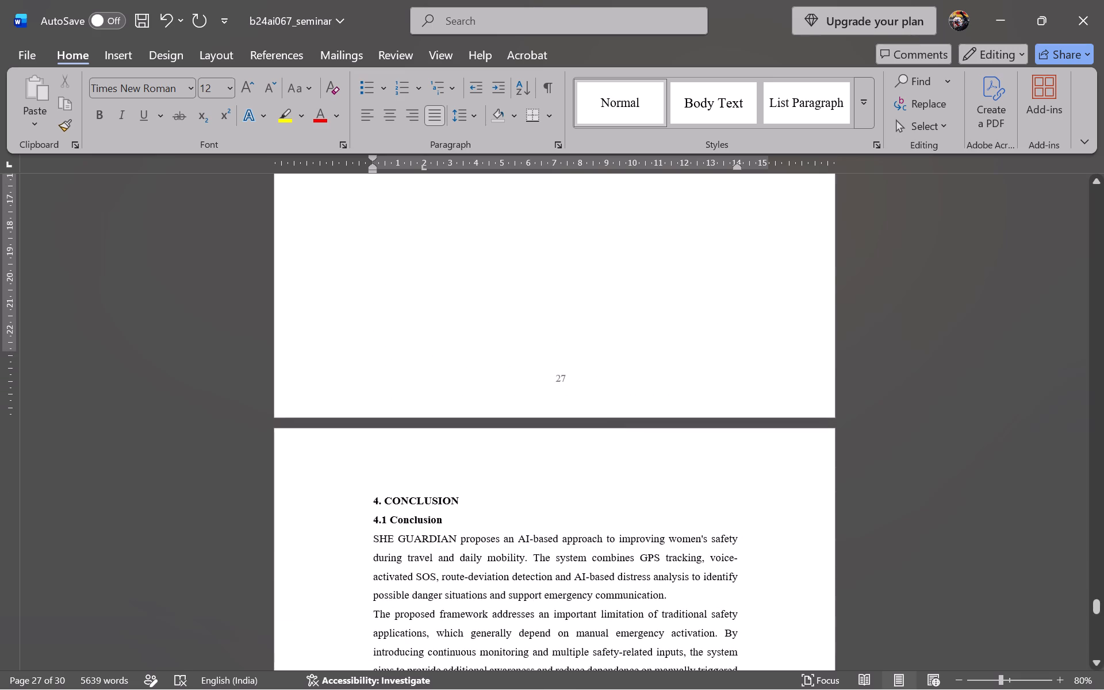
pyautogui.moveTo(380, 502); pyautogui.dragTo(367, 504)
pyautogui.press('BackSpace')
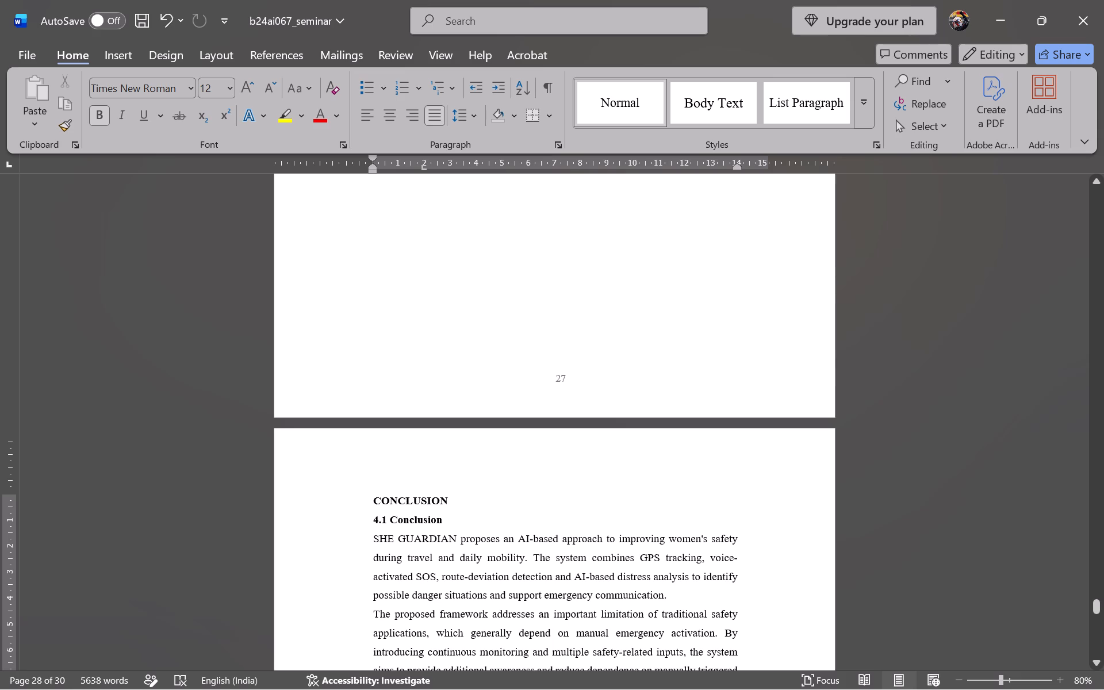
pyautogui.hotkey('ctrl', 'e')
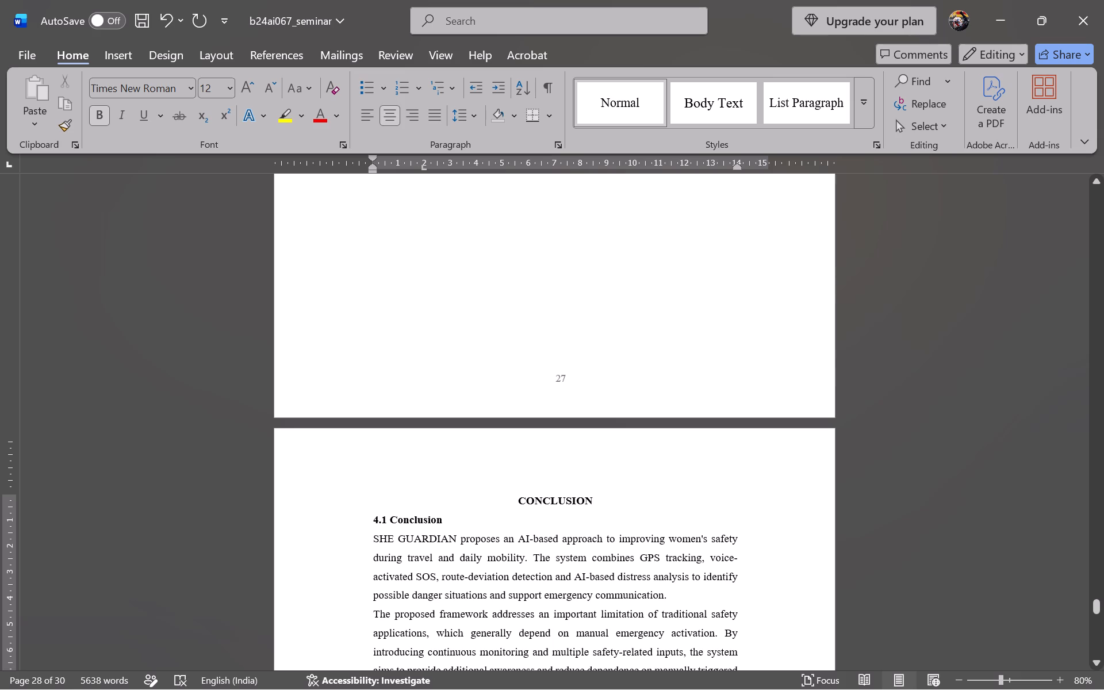
# Set the font size of the CONCLUSION chapter title to 16.
pyautogui.moveTo(608, 498); pyautogui.dragTo(507, 505)
pyautogui.hotkey('ctrl', 'shift', 'p')
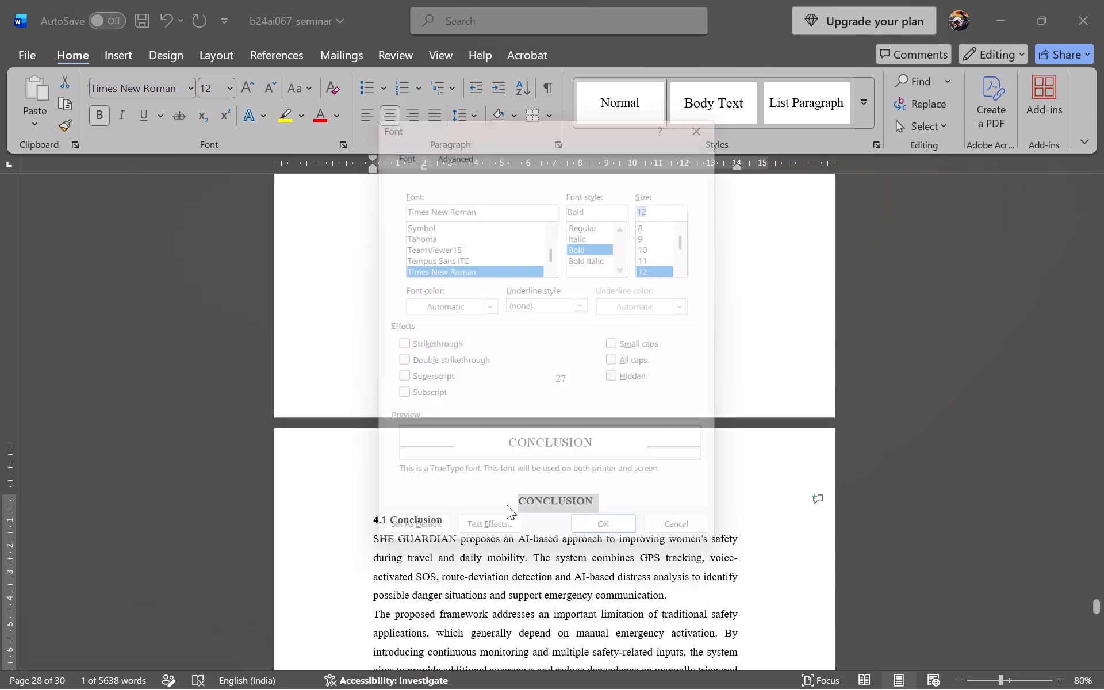
pyautogui.write('16')
pyautogui.press('Return')
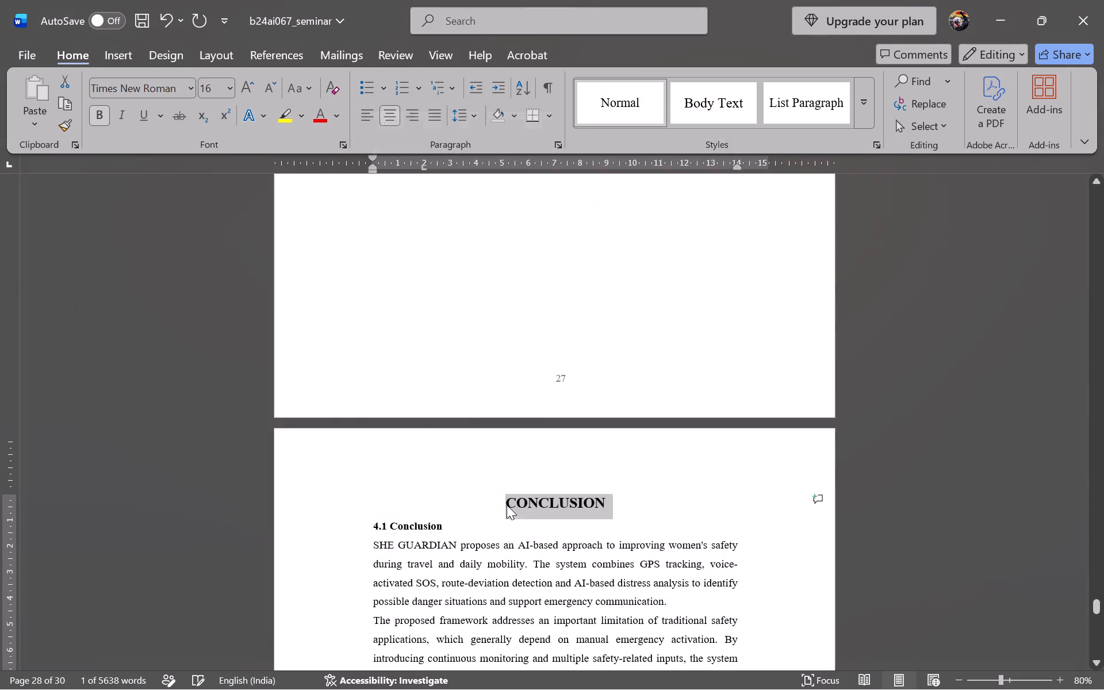
# Set the 4.1 Conclusion heading to font size 14 and add space after its paragraph.
pyautogui.scroll(-1, 507, 505)
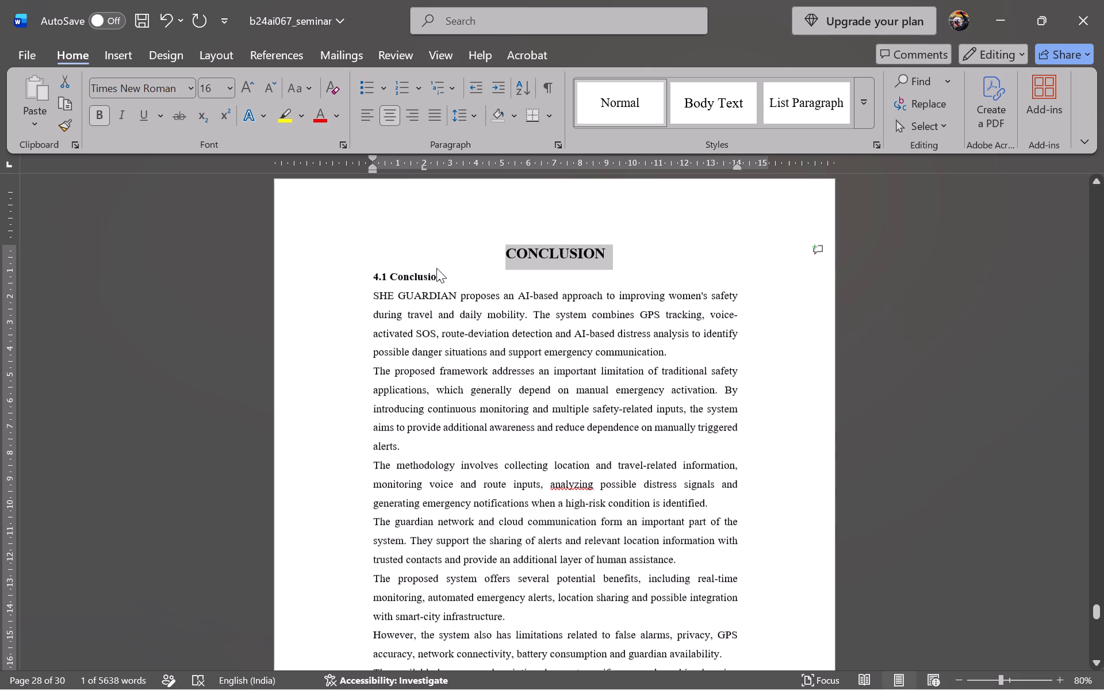
pyautogui.click(436, 268)
pyautogui.click(451, 280)
pyautogui.moveTo(451, 280); pyautogui.dragTo(371, 280)
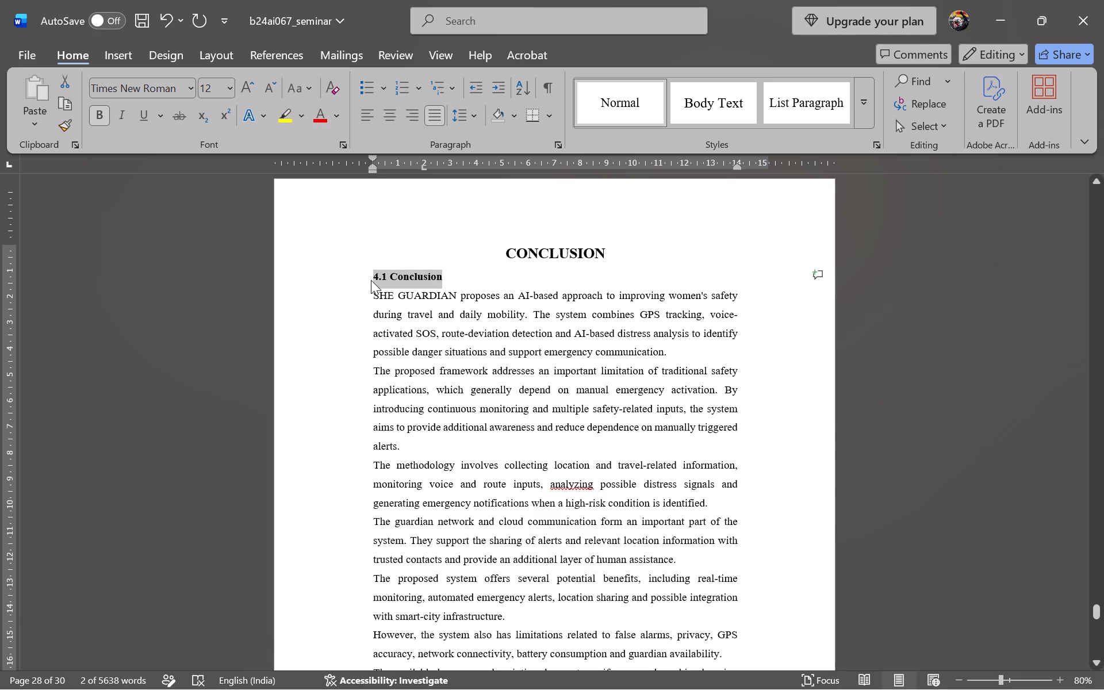
pyautogui.hotkey('ctrl', 'shift', 'p')
pyautogui.write('14')
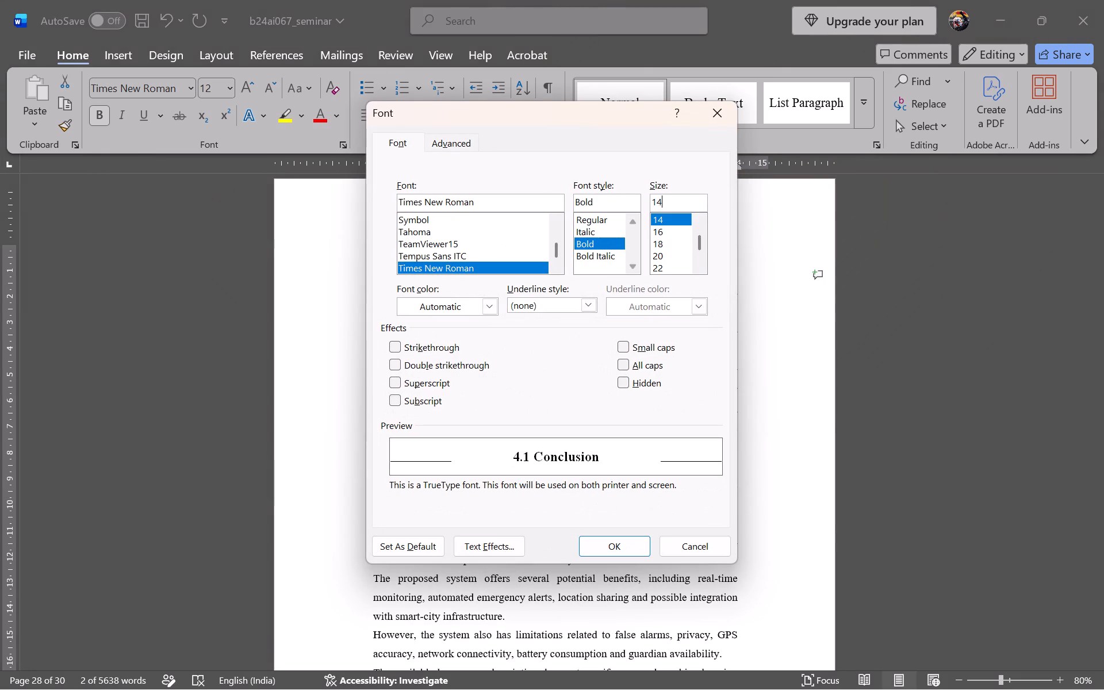
pyautogui.press('Return')
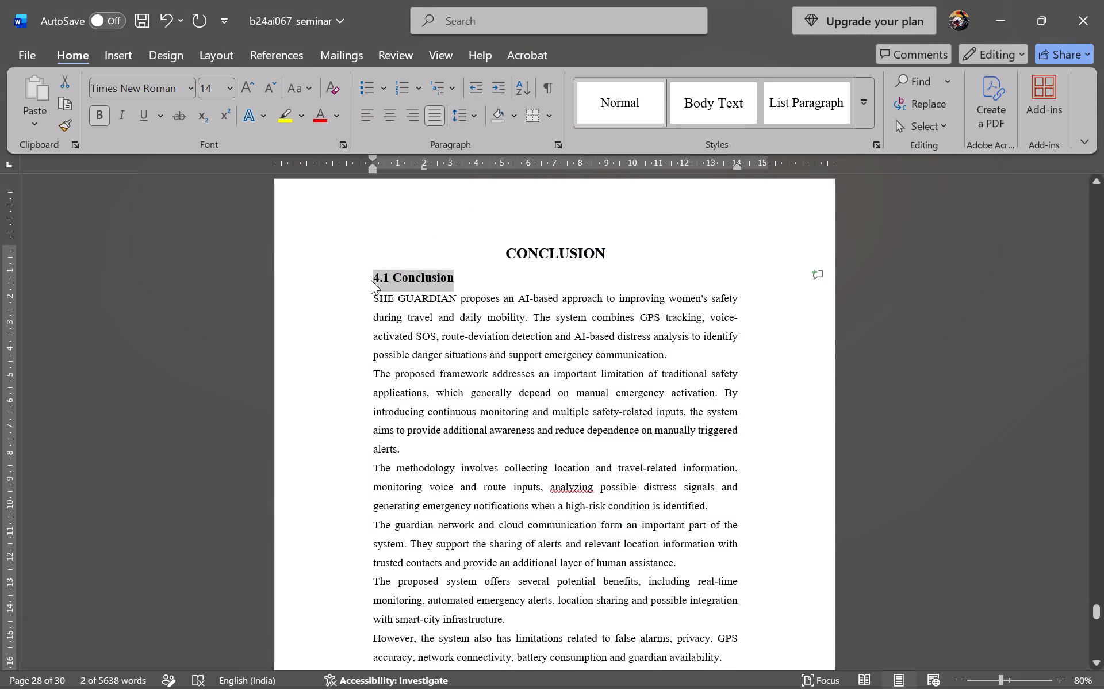
pyautogui.click(470, 274)
pyautogui.scroll(-1, 470, 274)
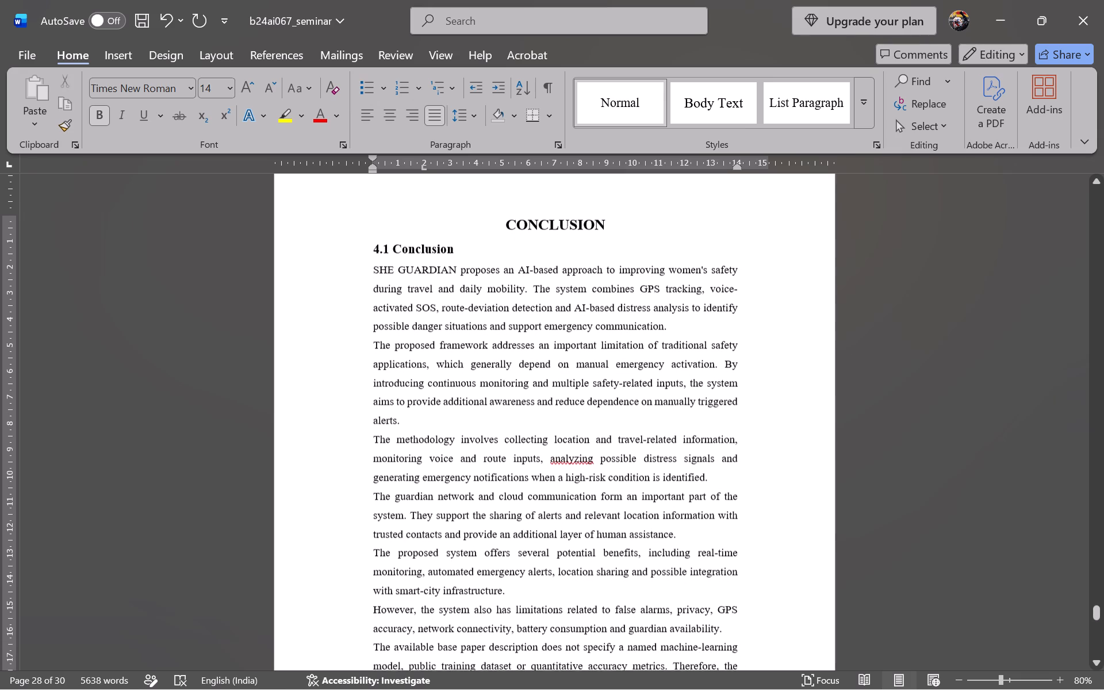
pyautogui.click(477, 118)
pyautogui.click(513, 337)
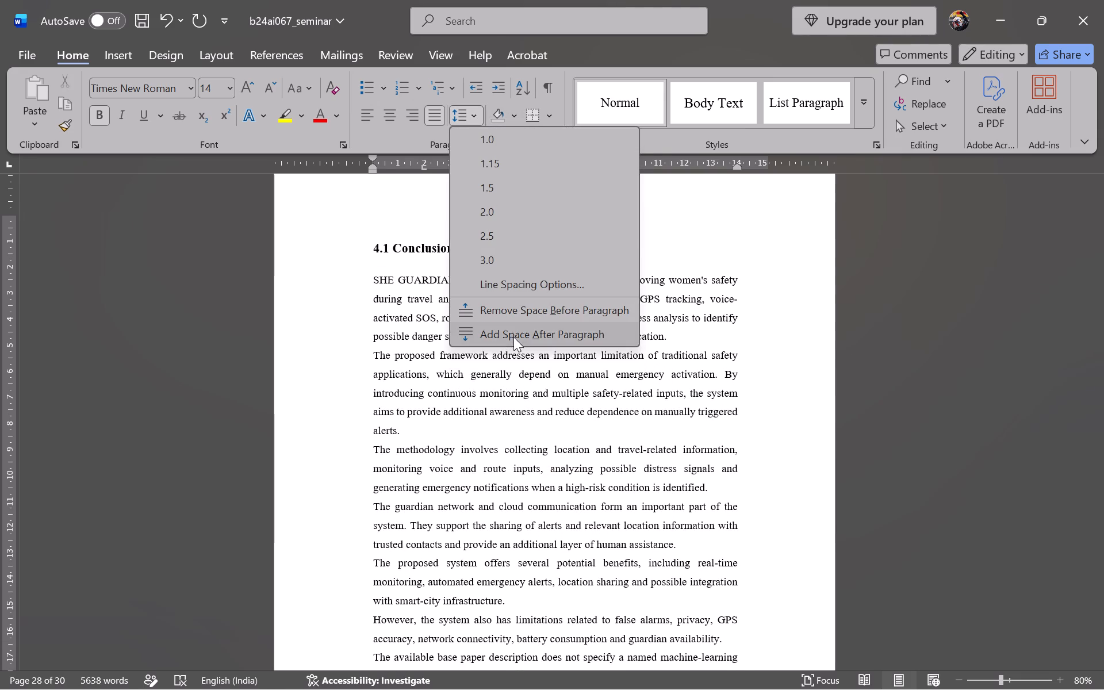
# Delete section 4.1's closing text from "Overall, SHE GUARDIAN demonstrates" onward, and insert a blank line so 4.2 Future Scope starts on the next page.
pyautogui.scroll(-7, 513, 337)
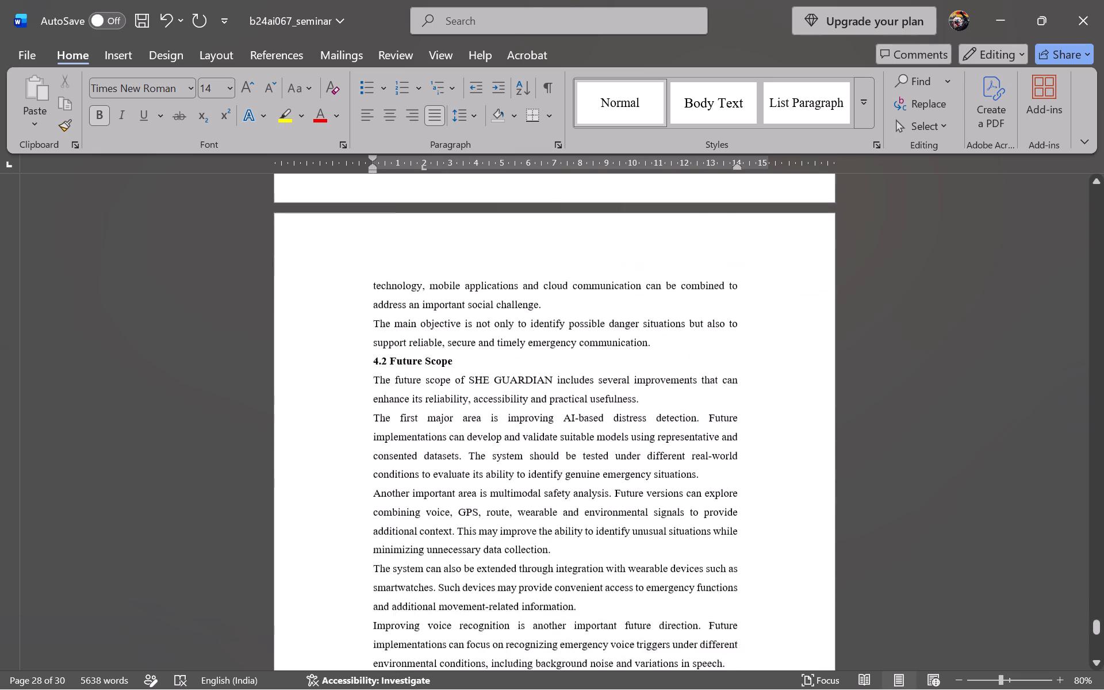
pyautogui.scroll(-1, 513, 337)
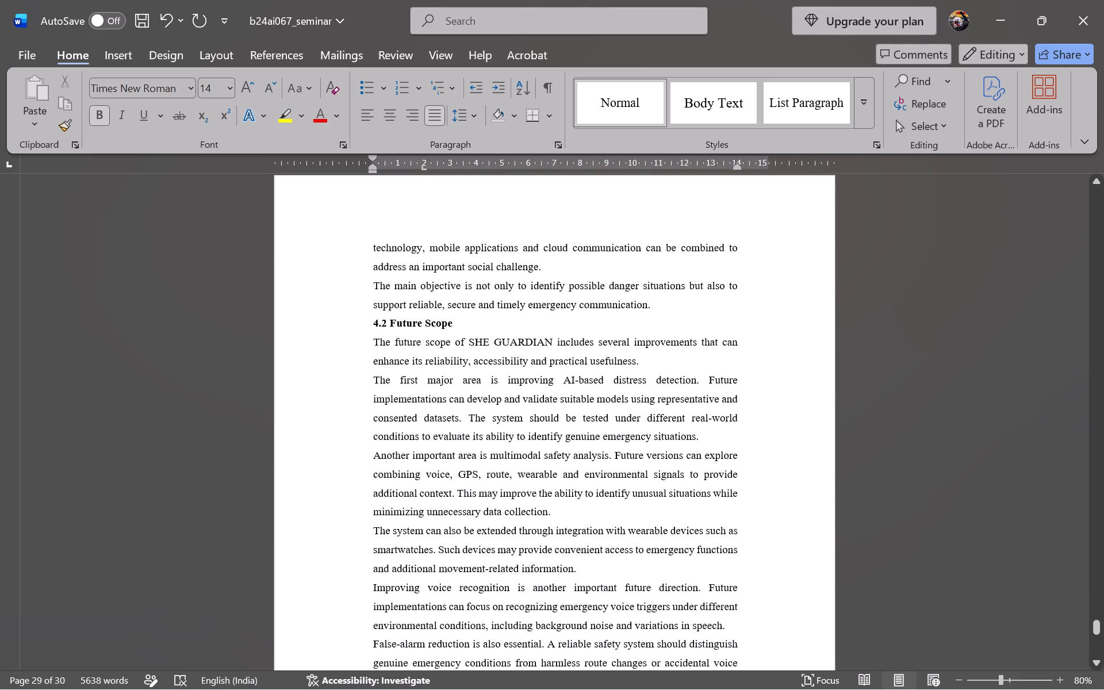
pyautogui.scroll(1, 560, 331)
pyautogui.moveTo(673, 491); pyautogui.dragTo(543, 438)
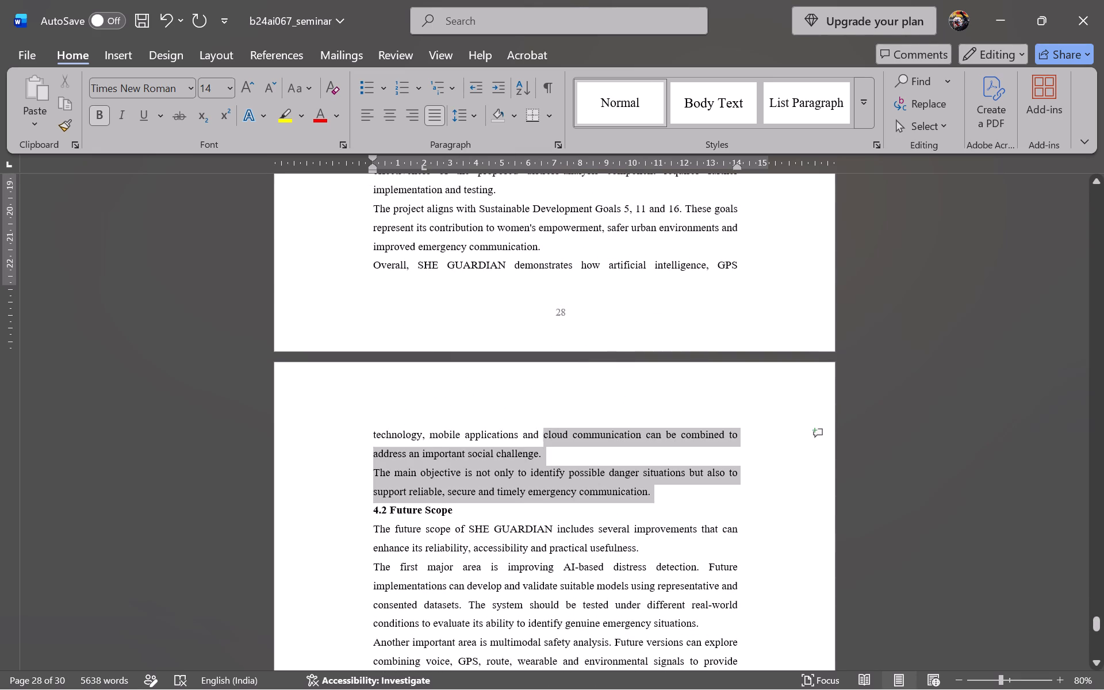
pyautogui.moveTo(543, 438); pyautogui.dragTo(377, 274)
pyautogui.press('BackSpace')
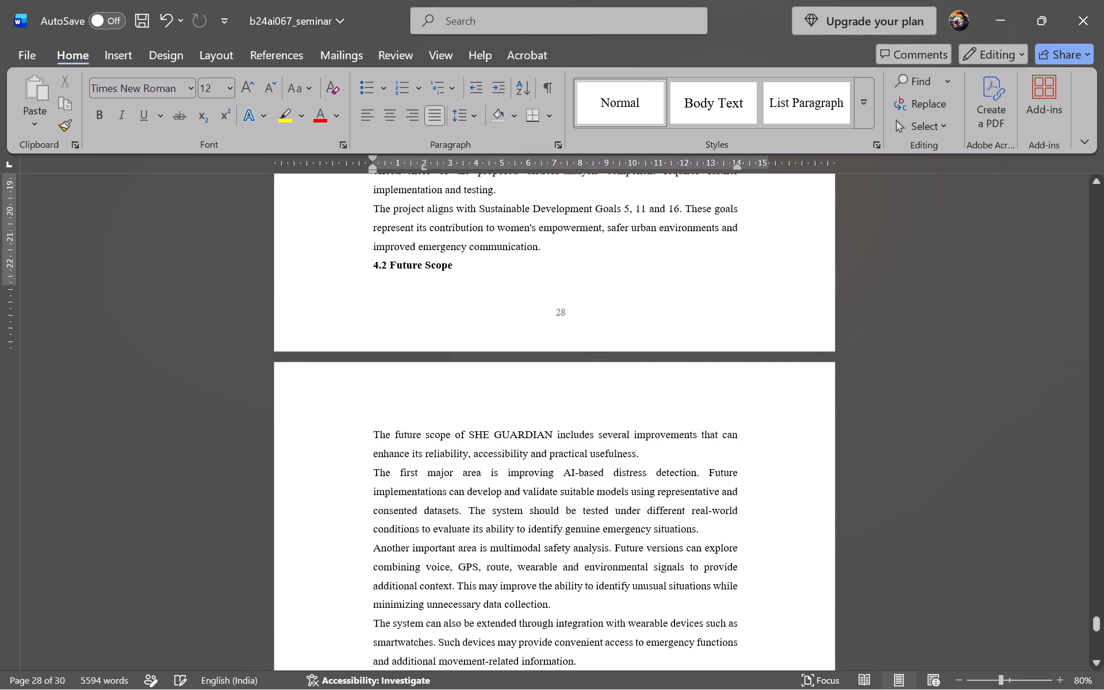
pyautogui.press('Return')
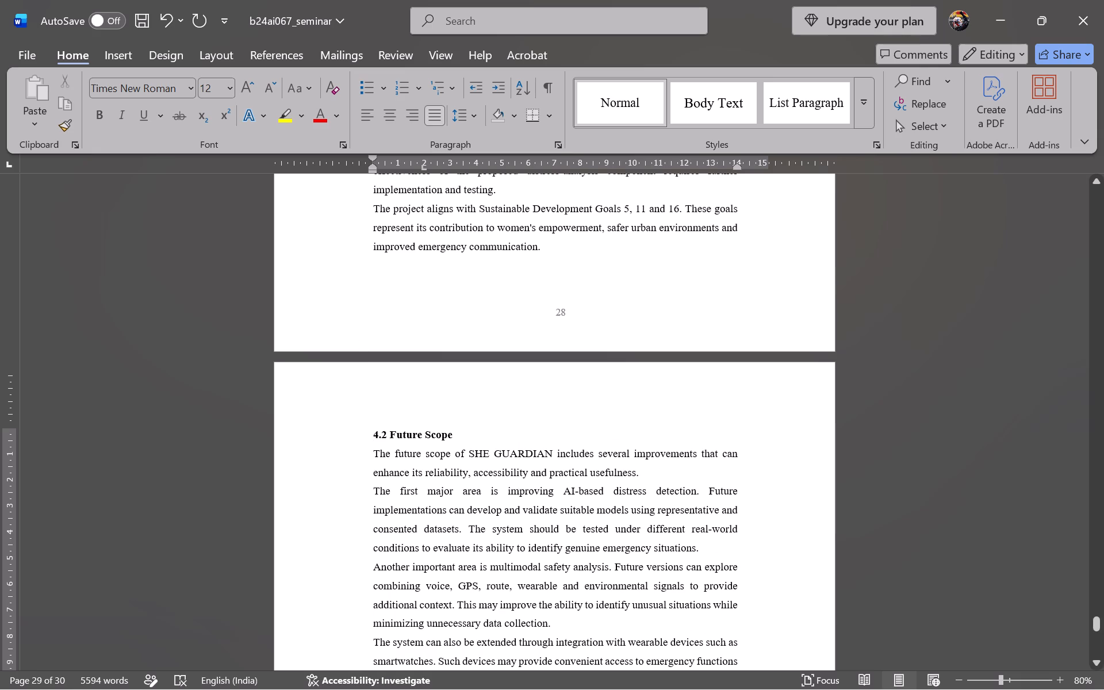
# Add space after the 4.2 Future Scope heading and set its font size to 14.
pyautogui.moveTo(469, 435); pyautogui.dragTo(371, 435)
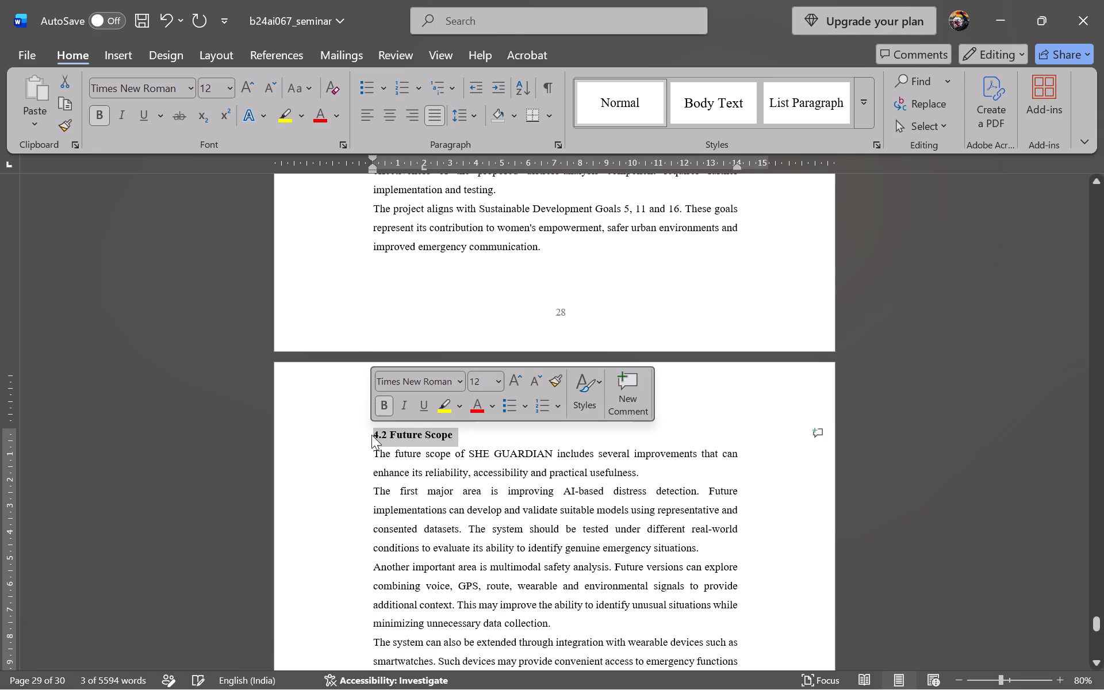
pyautogui.click(475, 106)
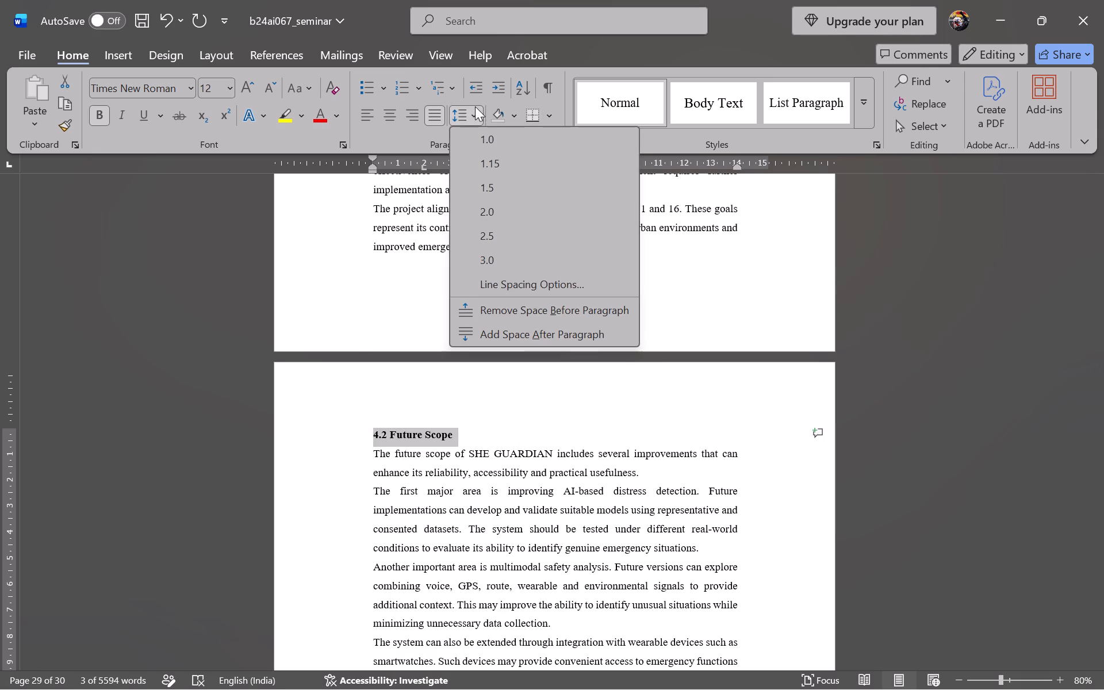
pyautogui.click(503, 338)
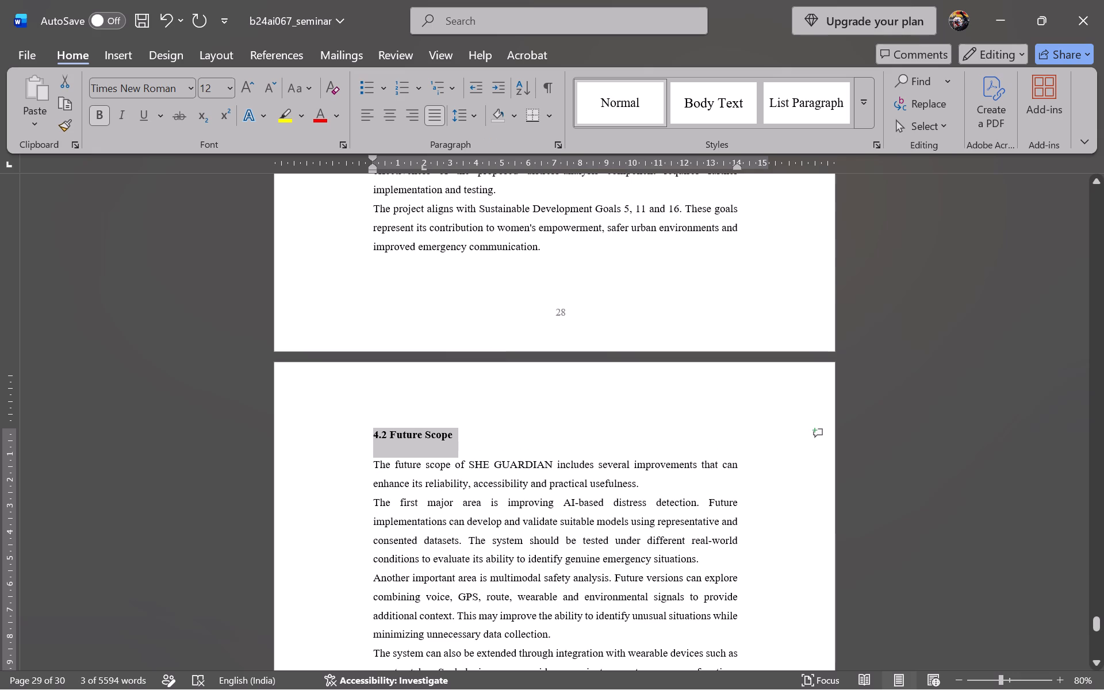
pyautogui.hotkey('ctrl', 'shift', 'p')
pyautogui.write('14')
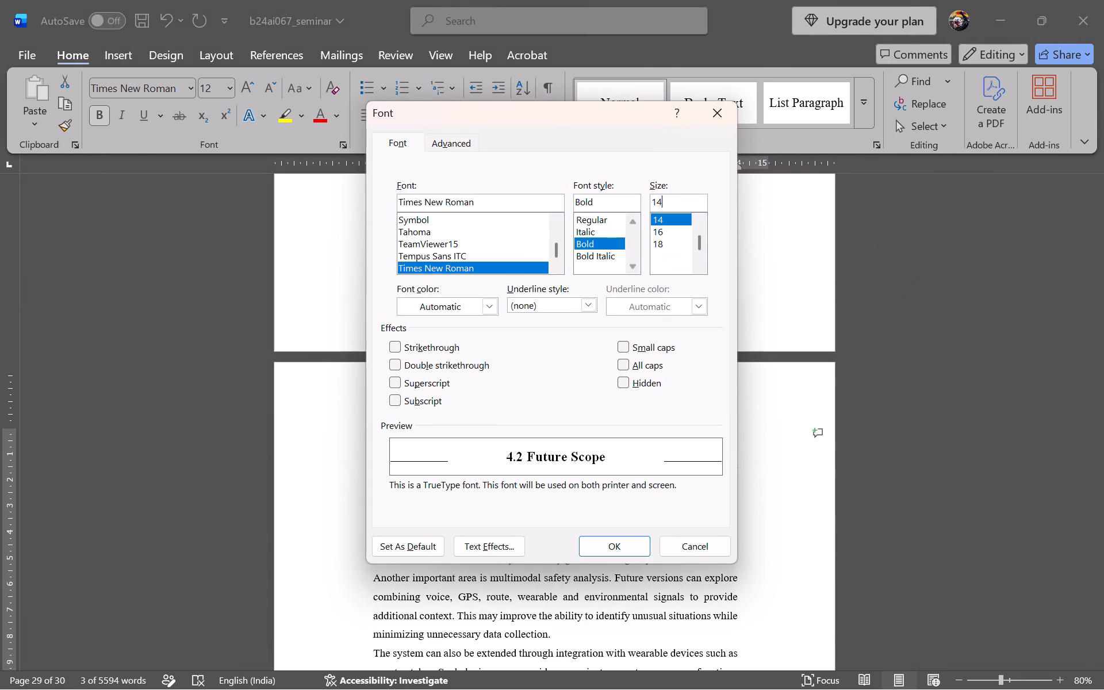
pyautogui.press('Return')
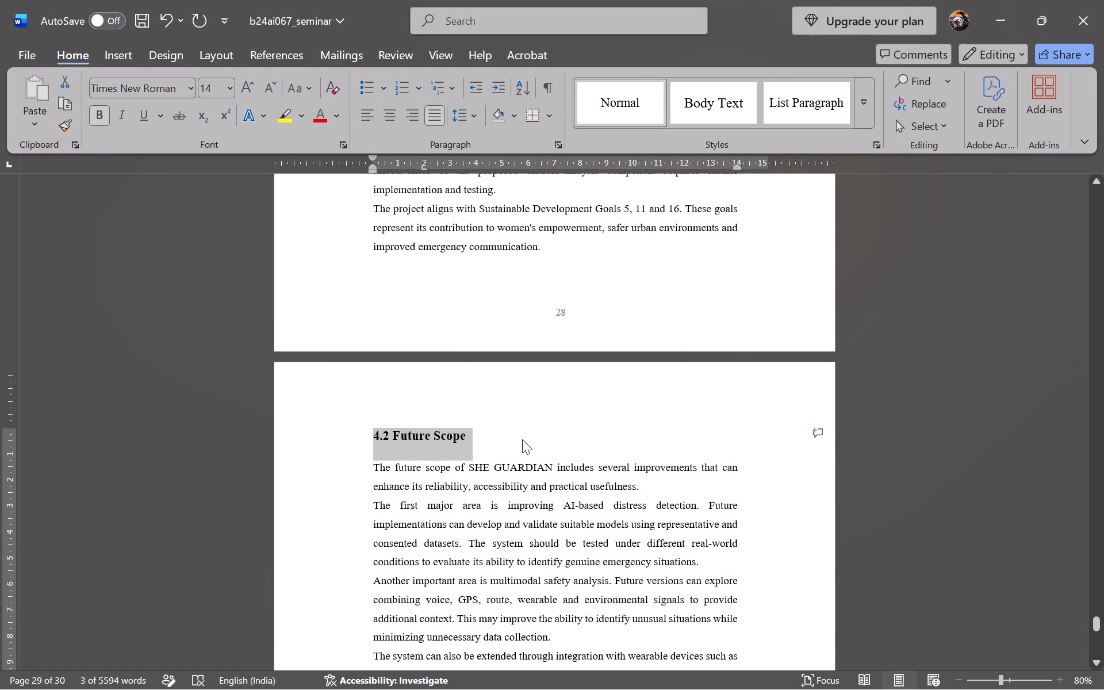
pyautogui.click(522, 439)
# Delete the horizontal divider line above the REFERENCES heading.
pyautogui.scroll(-7, 522, 439)
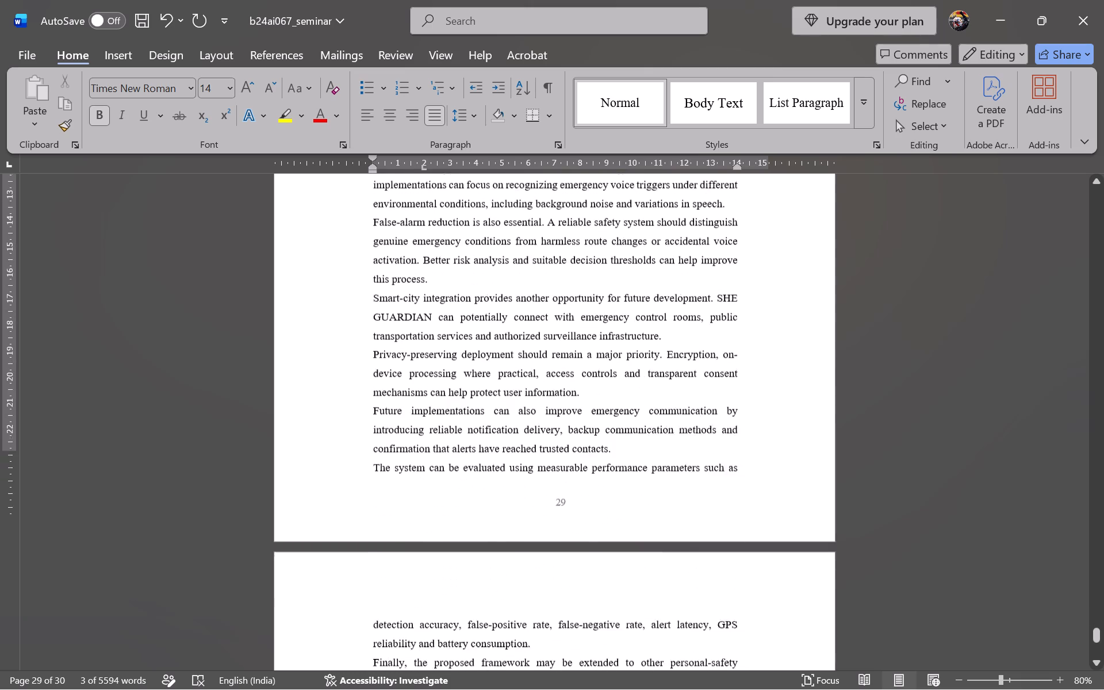
pyautogui.scroll(-3, 522, 439)
pyautogui.scroll(1, 457, 224)
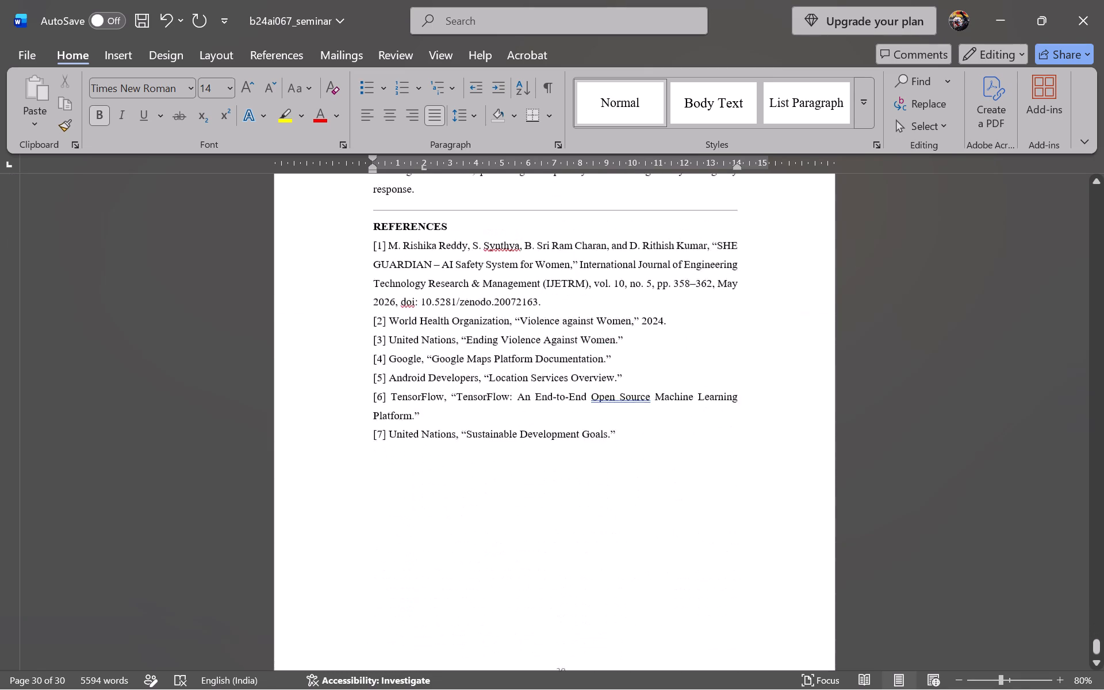
pyautogui.scroll(1, 457, 224)
pyautogui.click(488, 272)
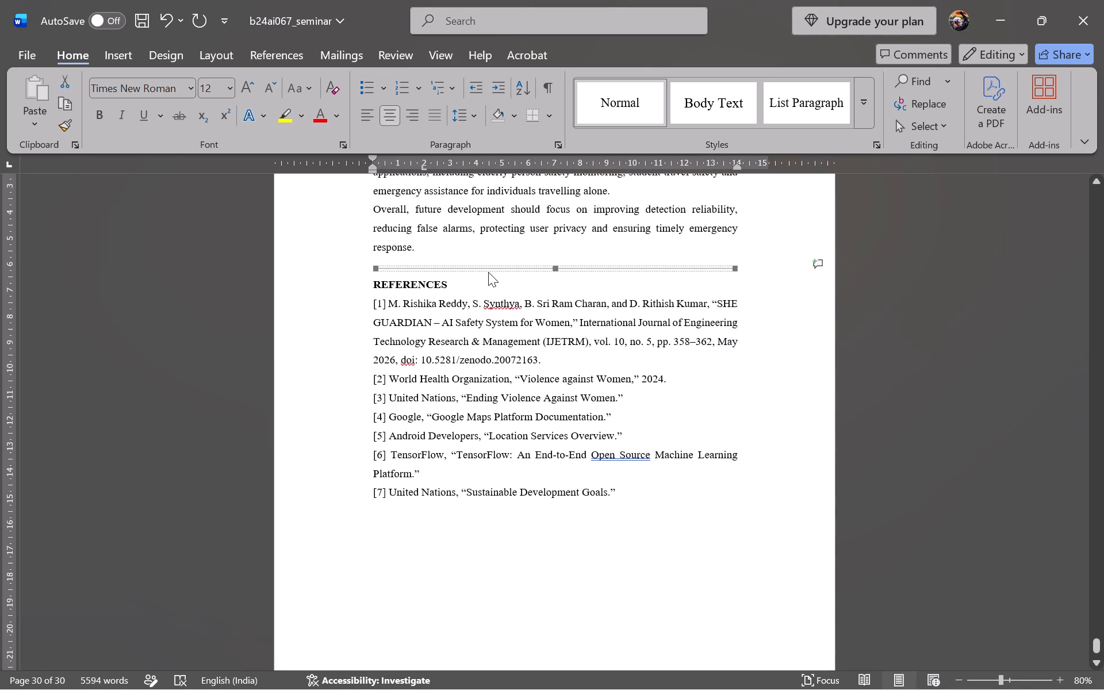
pyautogui.press('Delete')
# Insert blank lines above the REFERENCES heading so the reference list starts on a new page.
pyautogui.press('Return')
pyautogui.press('Return')
pyautogui.press('Return')
pyautogui.press('Return')
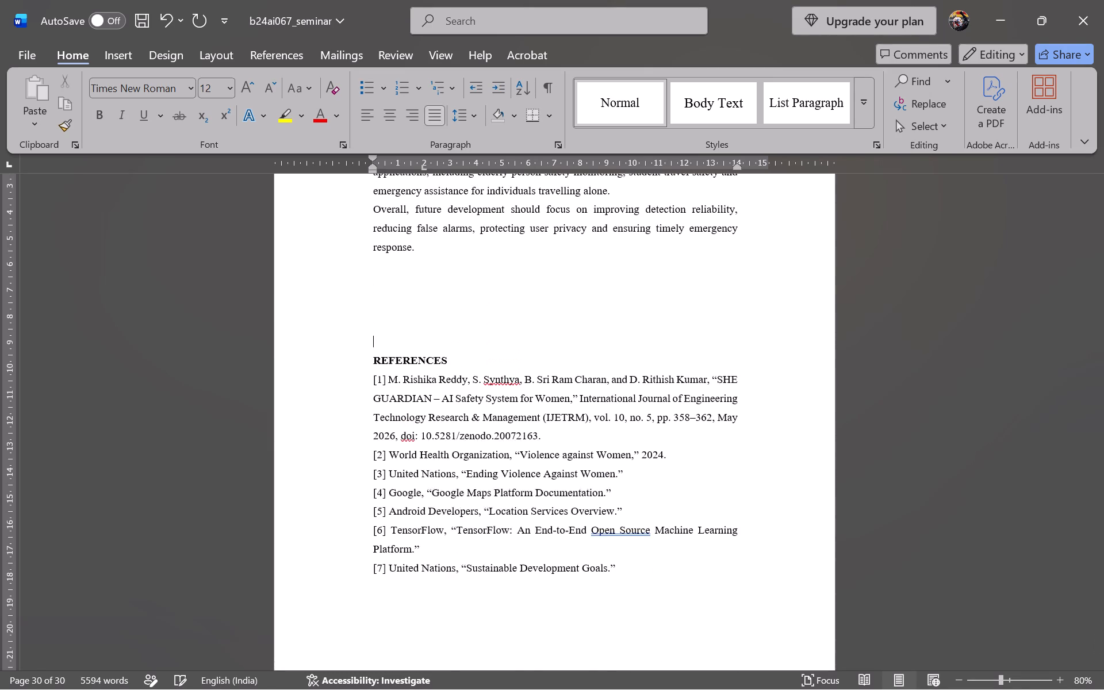
pyautogui.press('Return')
pyautogui.press('Return')
pyautogui.press('Return')
pyautogui.press('Return')
pyautogui.press('Return')
pyautogui.press('Return')
pyautogui.press('Return')
pyautogui.press('Return')
pyautogui.press('Return')
pyautogui.press('Return')
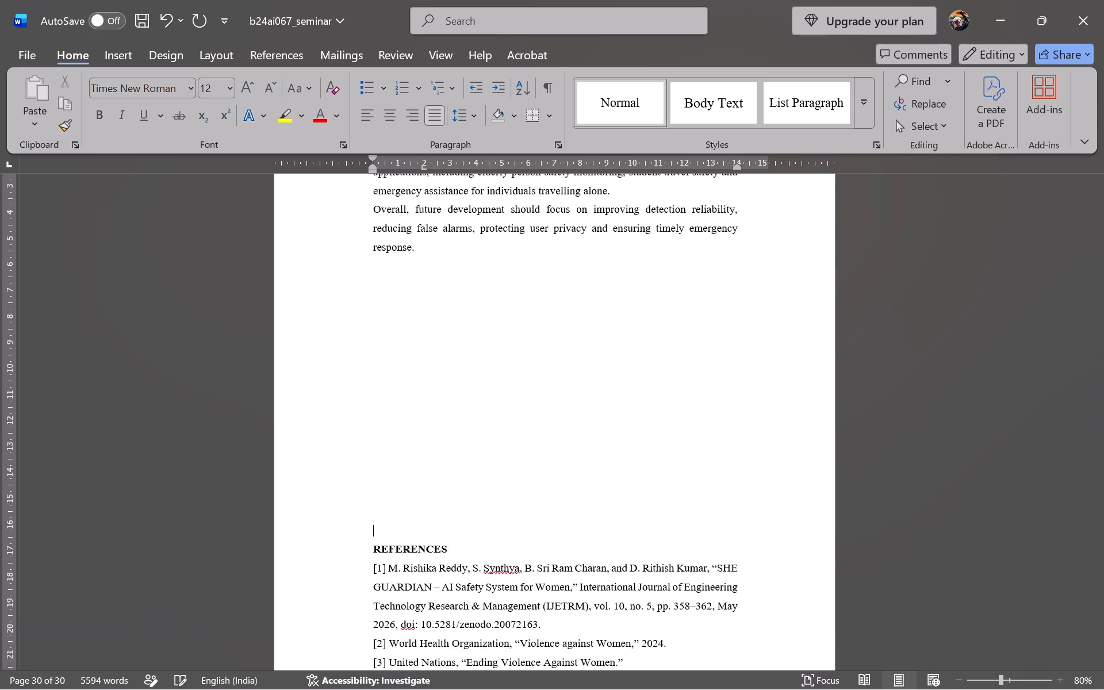
pyautogui.press('Return')
pyautogui.press('Return')
pyautogui.press('Return')
pyautogui.press('Return')
pyautogui.press('Return')
pyautogui.press('Return')
pyautogui.scroll(-1, 488, 272)
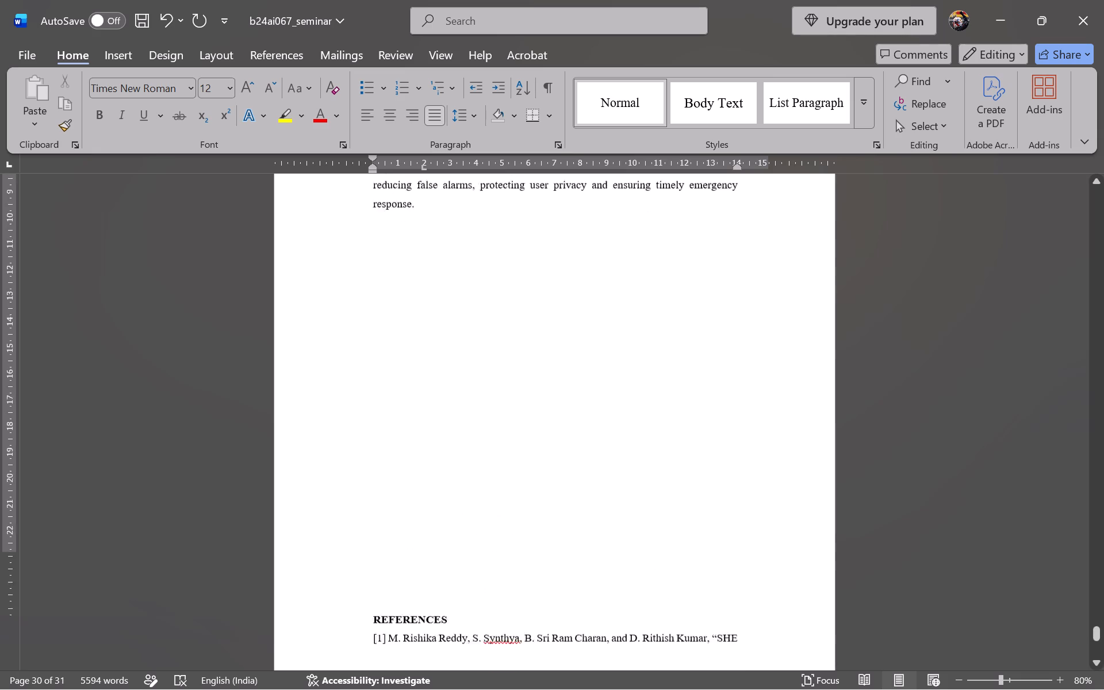
pyautogui.scroll(-1, 488, 272)
pyautogui.press('Return')
pyautogui.press('Return')
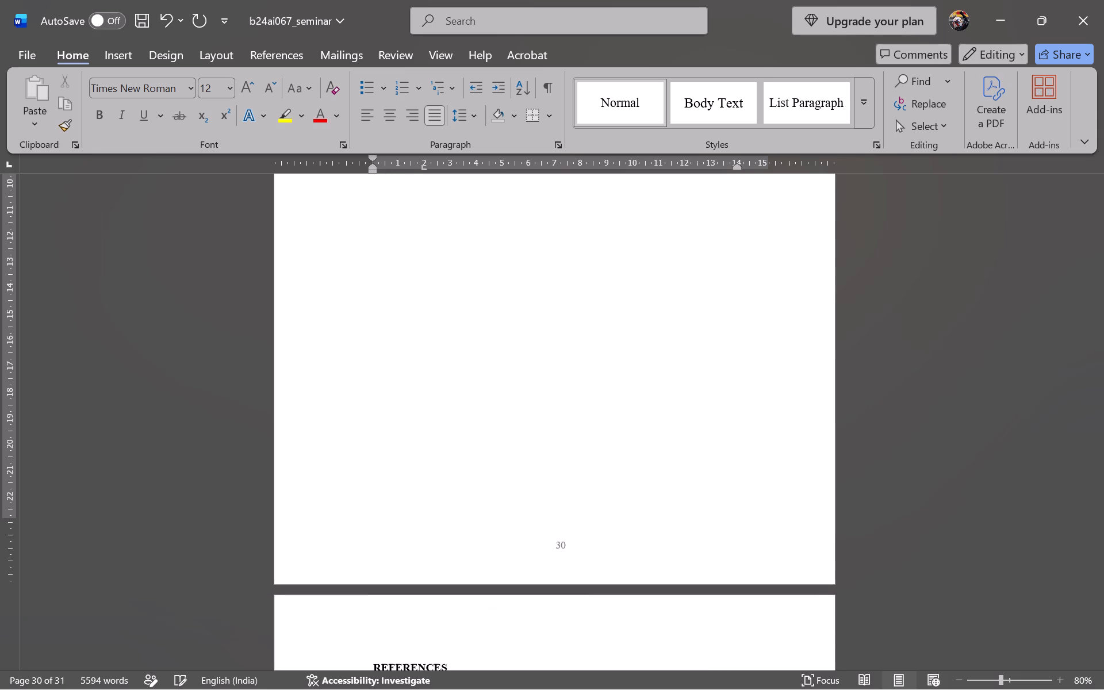
# Centre the REFERENCES heading and set its font size to 16.
pyautogui.scroll(-3, 488, 272)
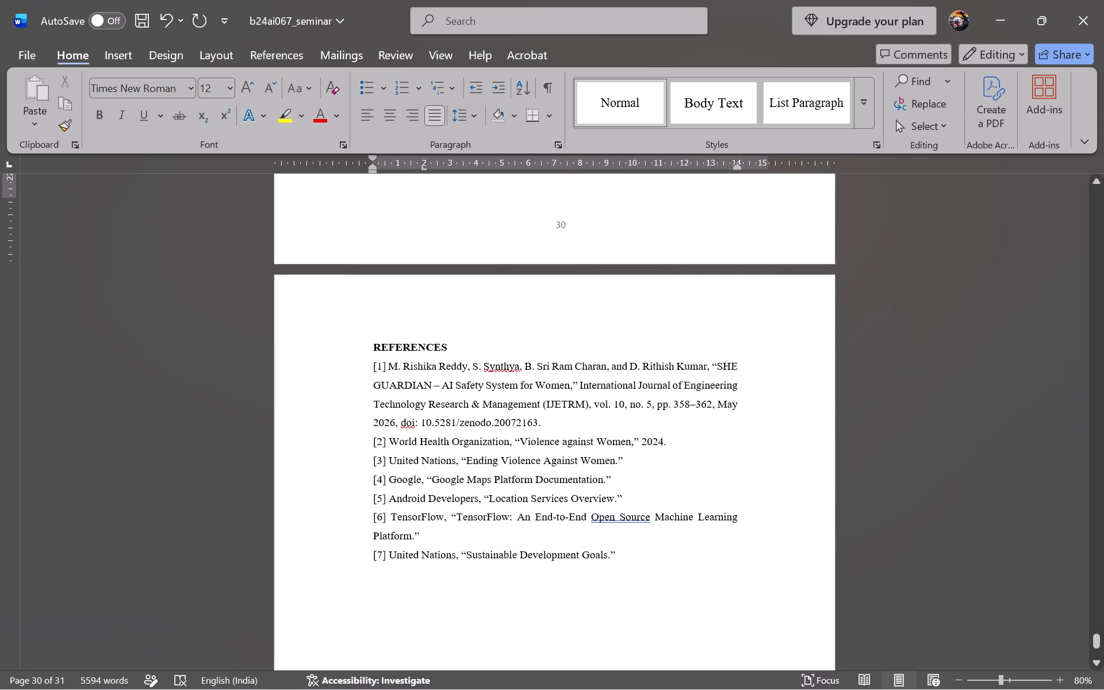
pyautogui.moveTo(453, 344); pyautogui.dragTo(367, 350)
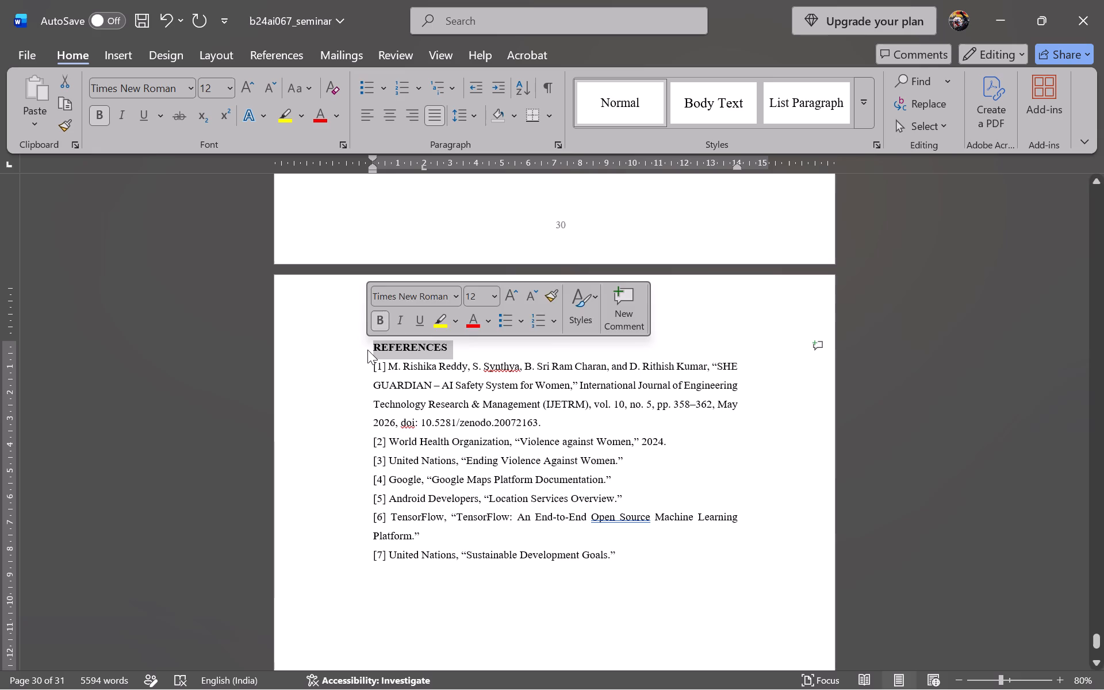
pyautogui.hotkey('ctrl', 'e')
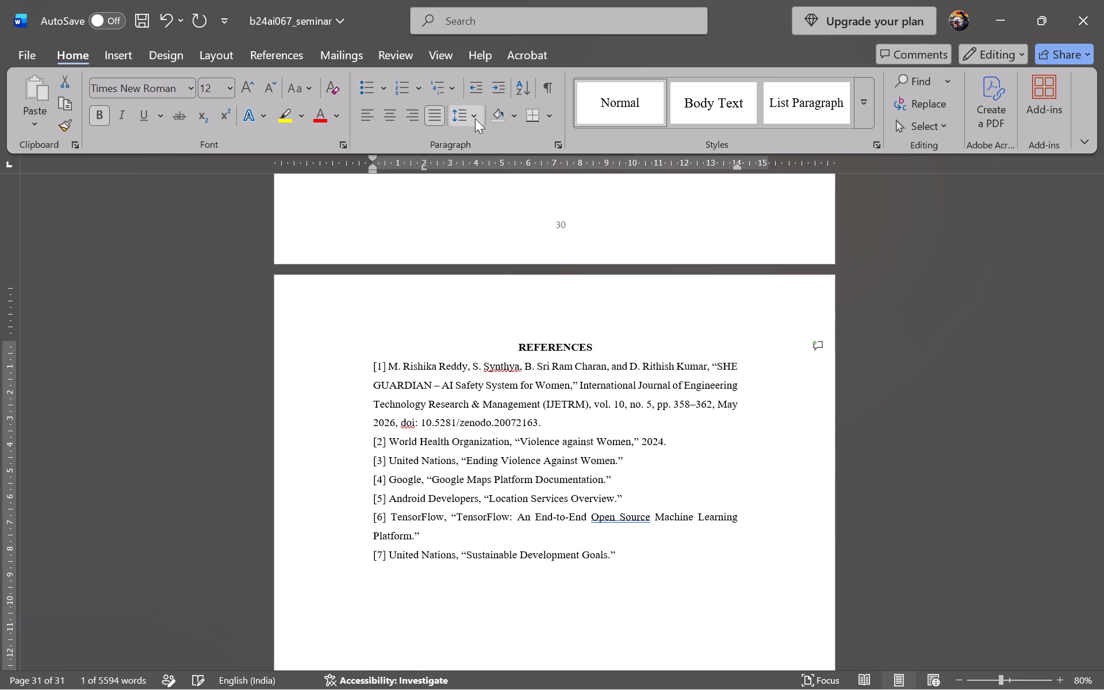
pyautogui.hotkey('ctrl', 'shift', 'p')
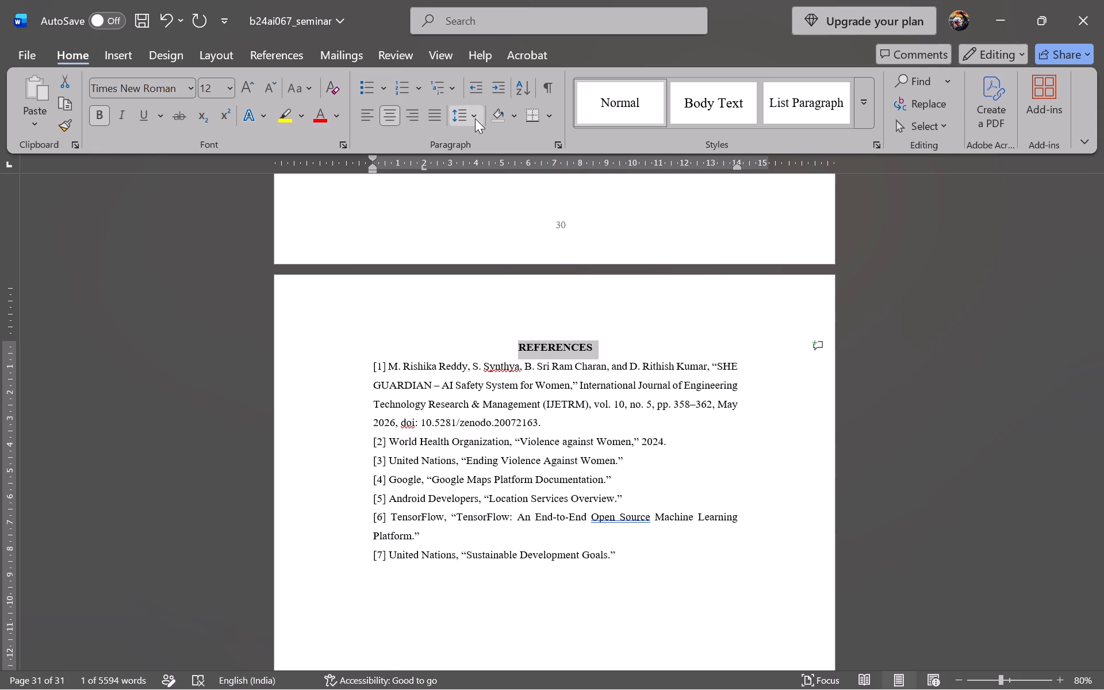
pyautogui.write('16')
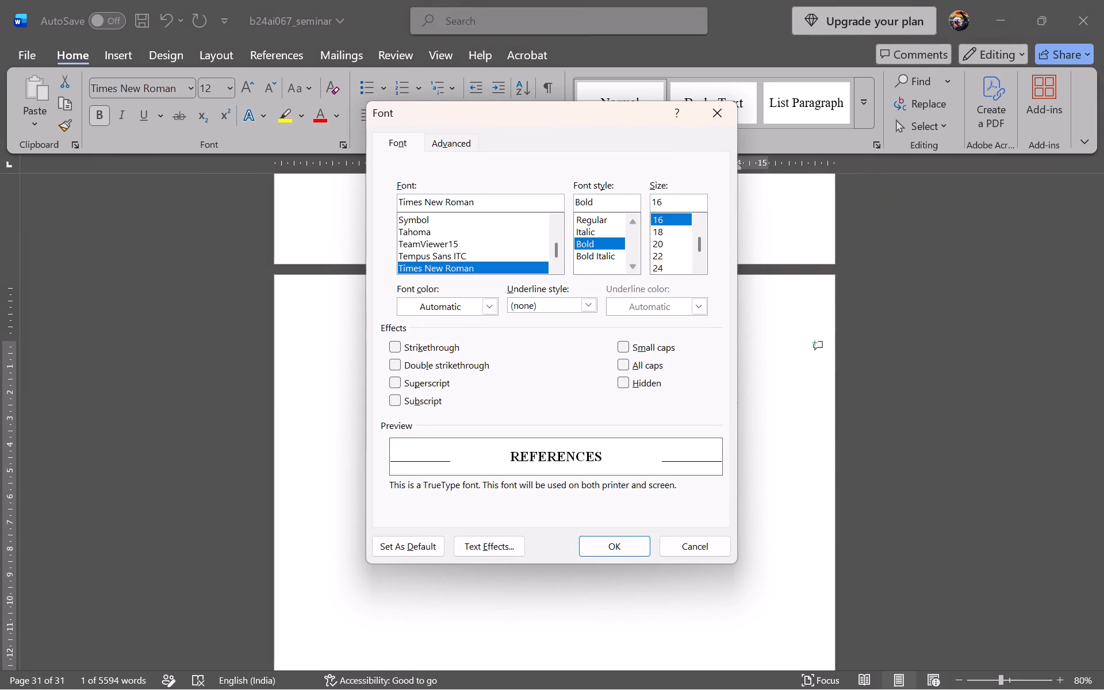
pyautogui.press('Return')
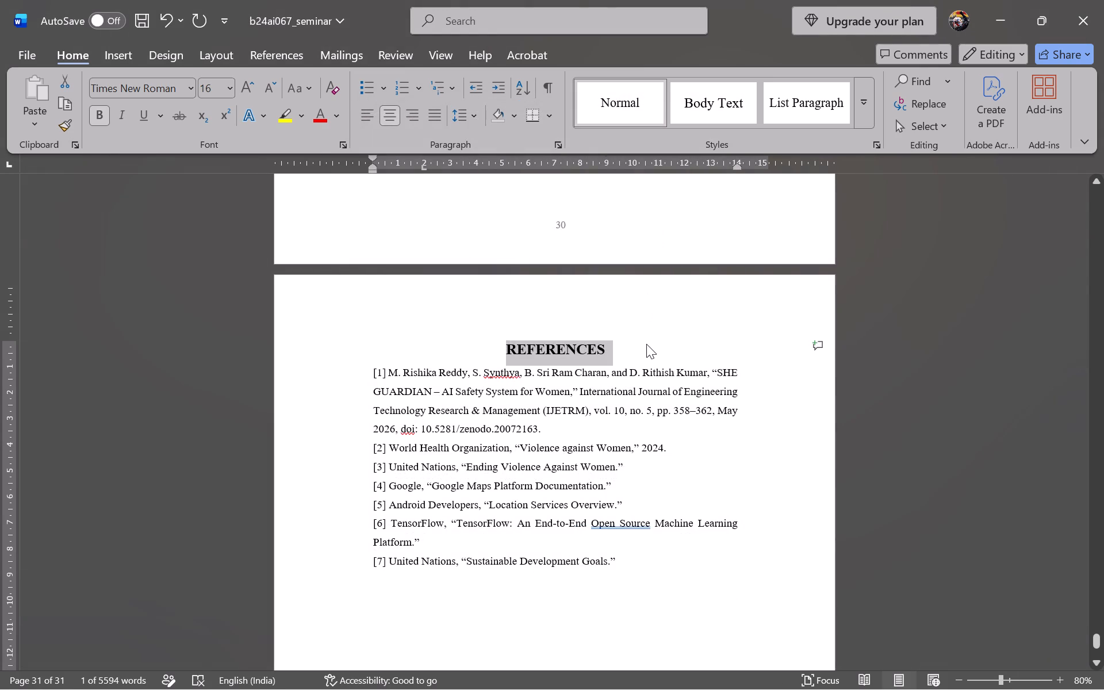
pyautogui.click(646, 344)
# Review the formatted pages of the report from REFERENCES back to the INTRODUCTION chapter.
pyautogui.scroll(-4, 646, 344)
pyautogui.scroll(5, 646, 344)
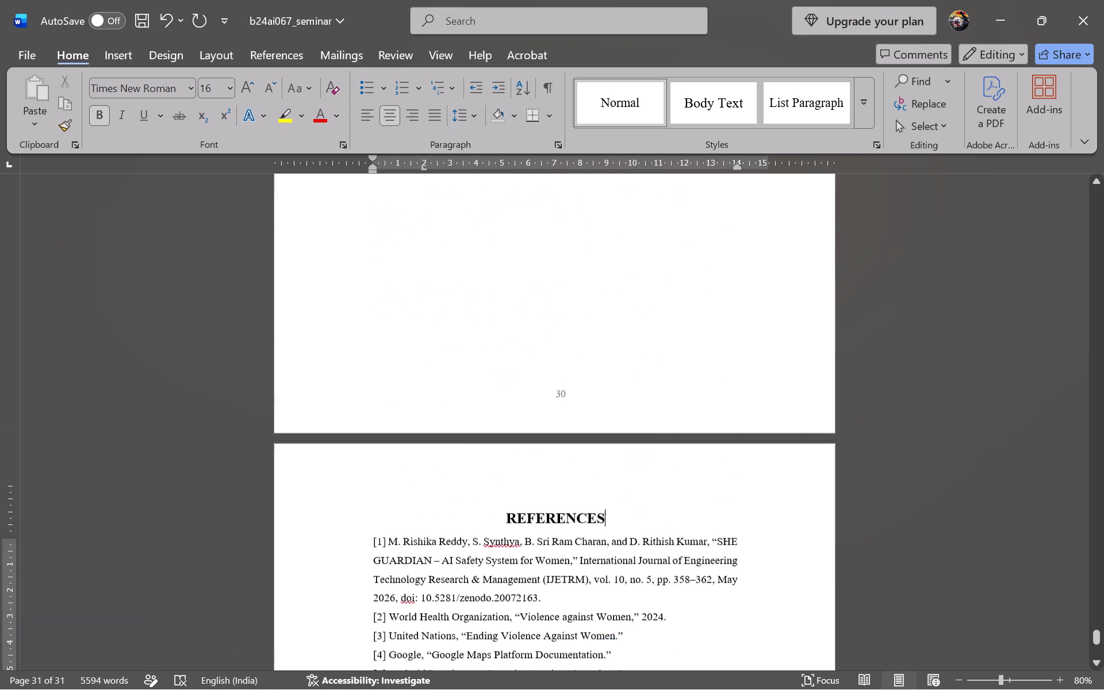
pyautogui.scroll(12, 646, 344)
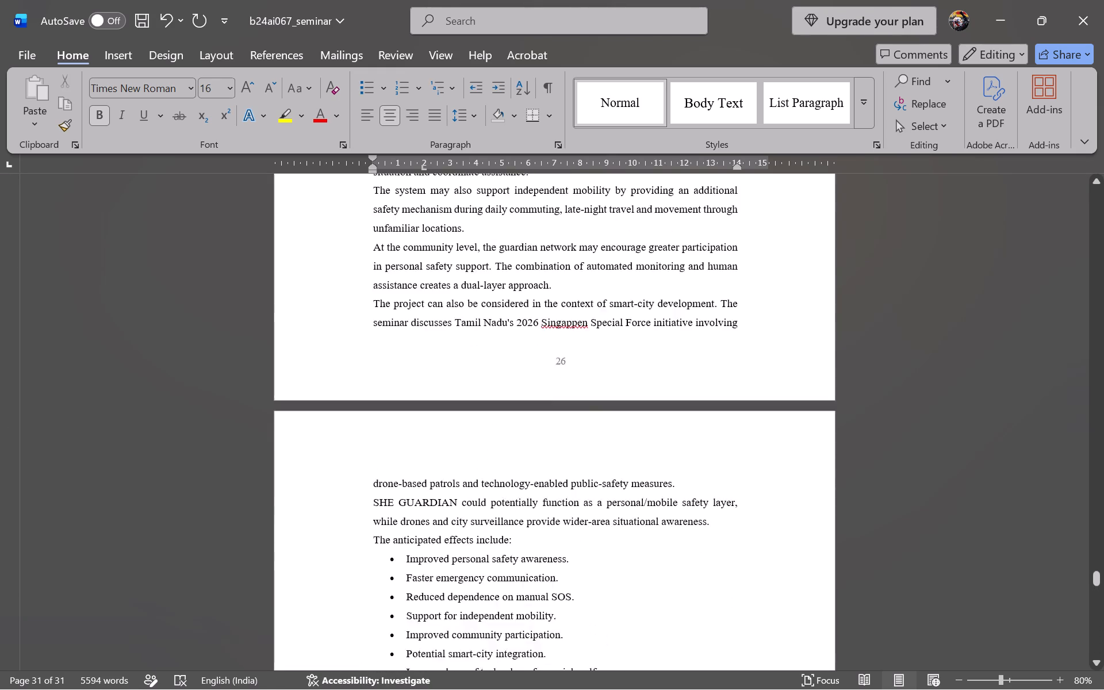
pyautogui.scroll(11, 646, 344)
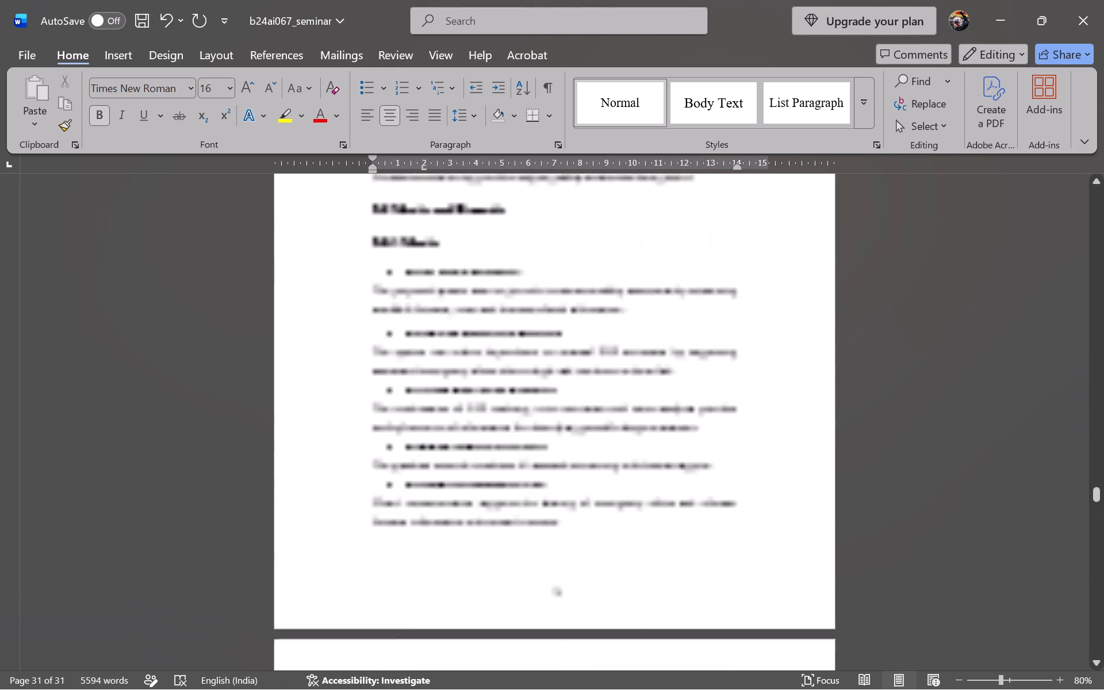
pyautogui.scroll(12, 646, 344)
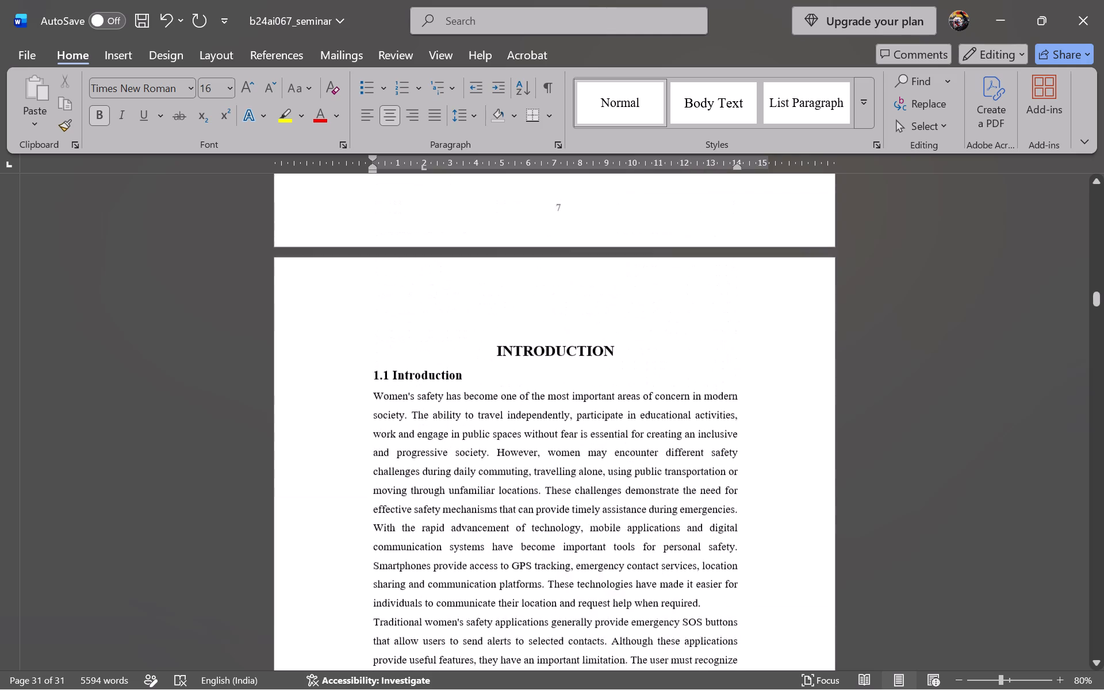
# Review the pages before the INTRODUCTION chapter, back to the LIST OF TABLES page.
pyautogui.scroll(12, 646, 344)
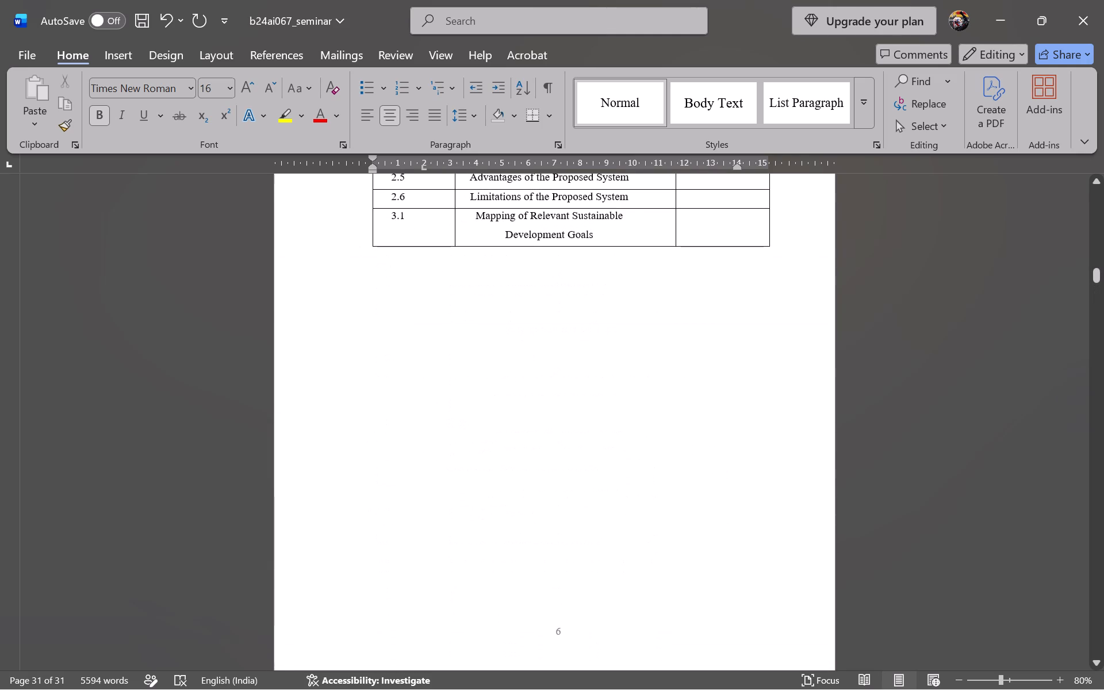
pyautogui.scroll(2, 646, 344)
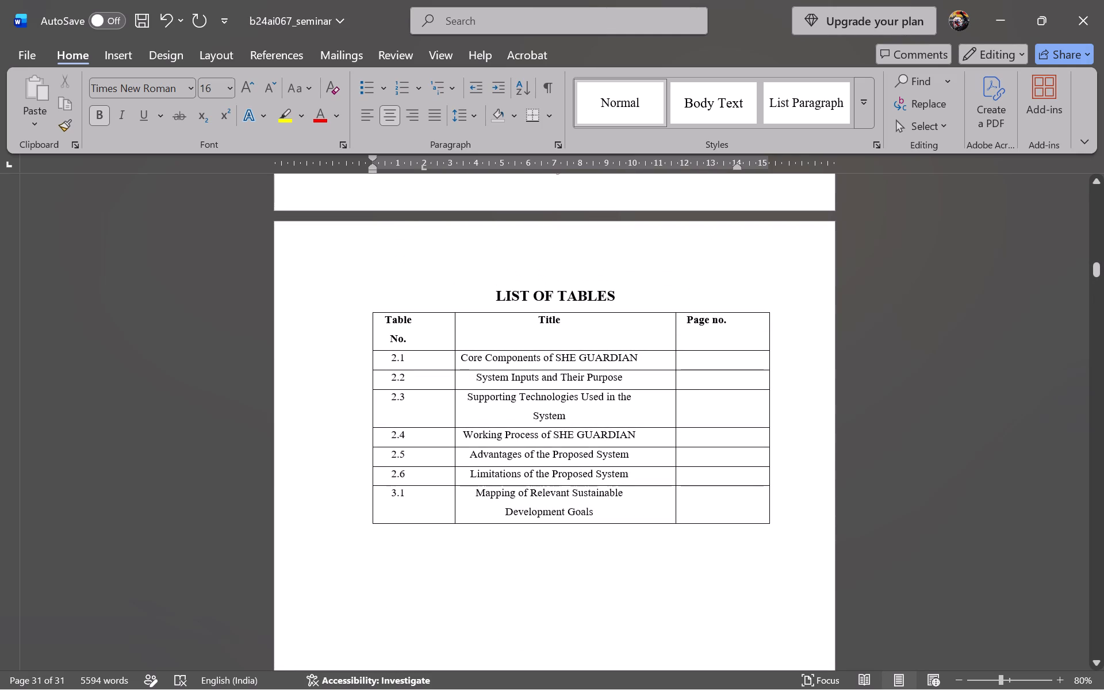
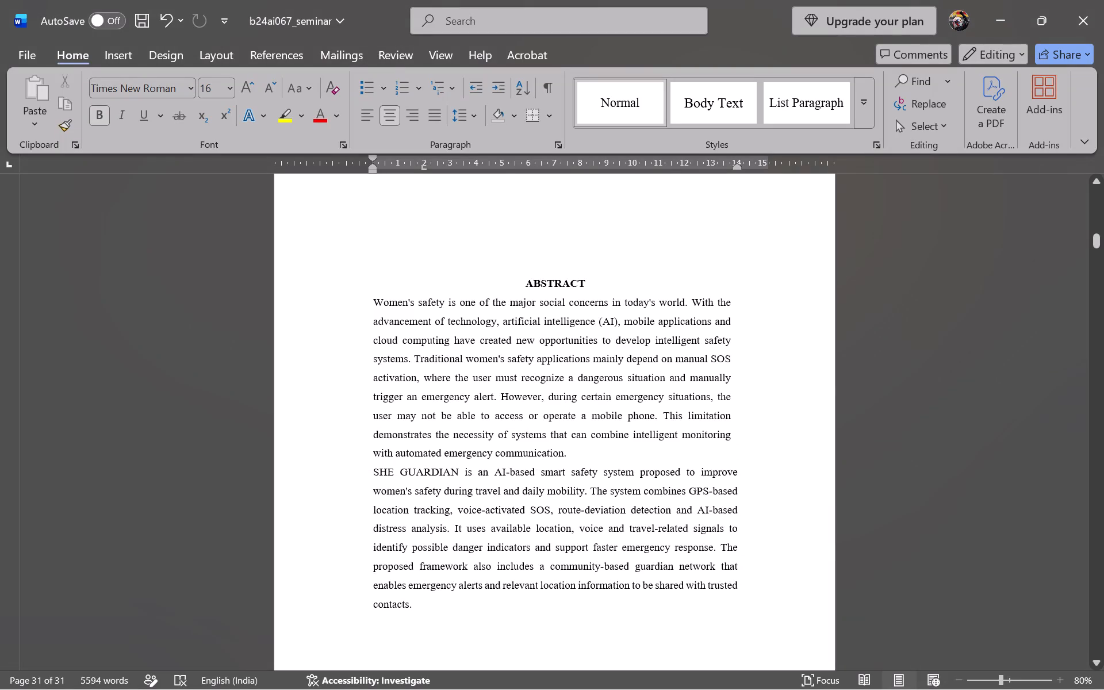
# Select the ABSTRACT heading and open its line and paragraph spacing options.
pyautogui.moveTo(597, 283); pyautogui.dragTo(521, 287)
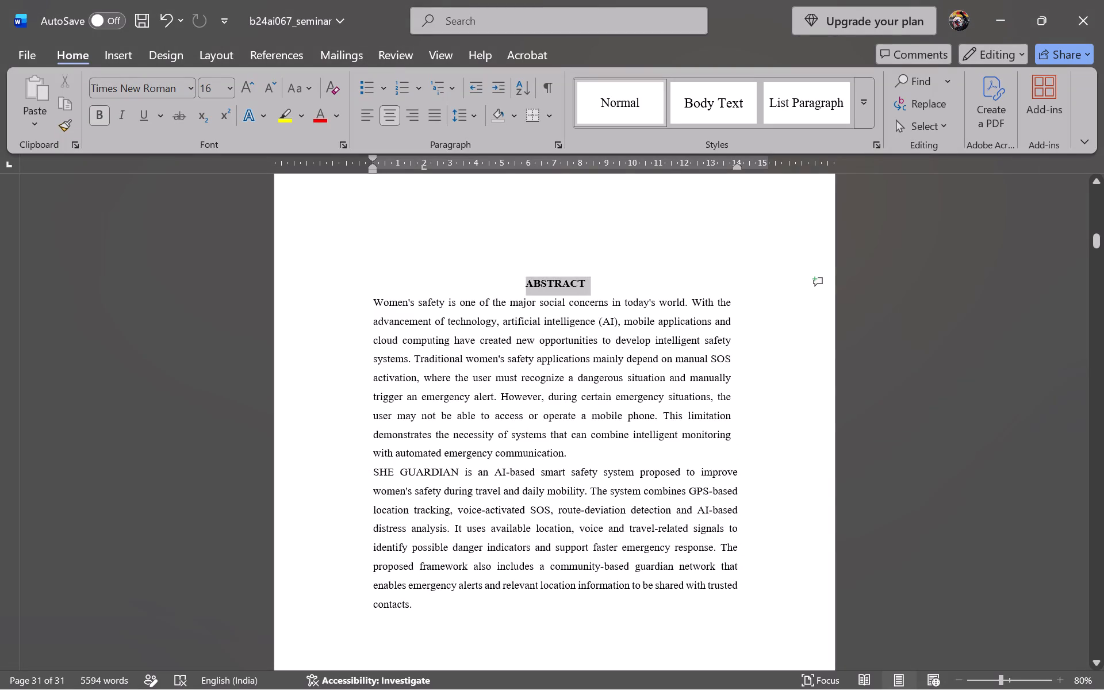
pyautogui.moveTo(521, 287); pyautogui.dragTo(520, 287)
pyautogui.click(477, 116)
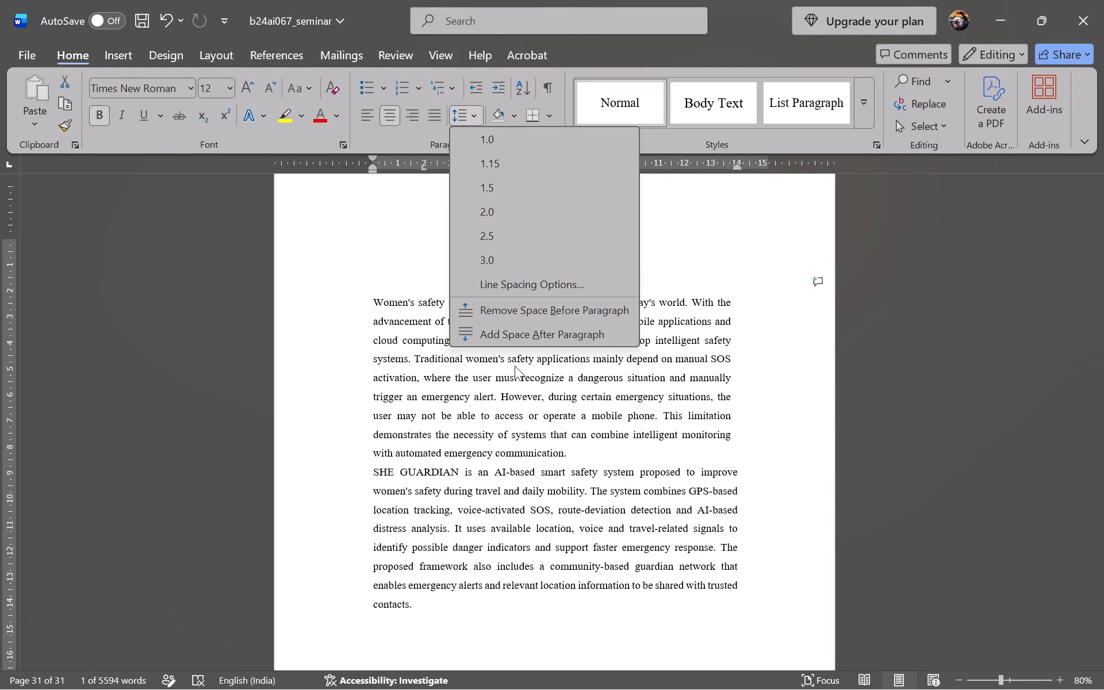
# Add space after the ABSTRACT heading paragraph and set the heading's font size to 16.
pyautogui.click(511, 340)
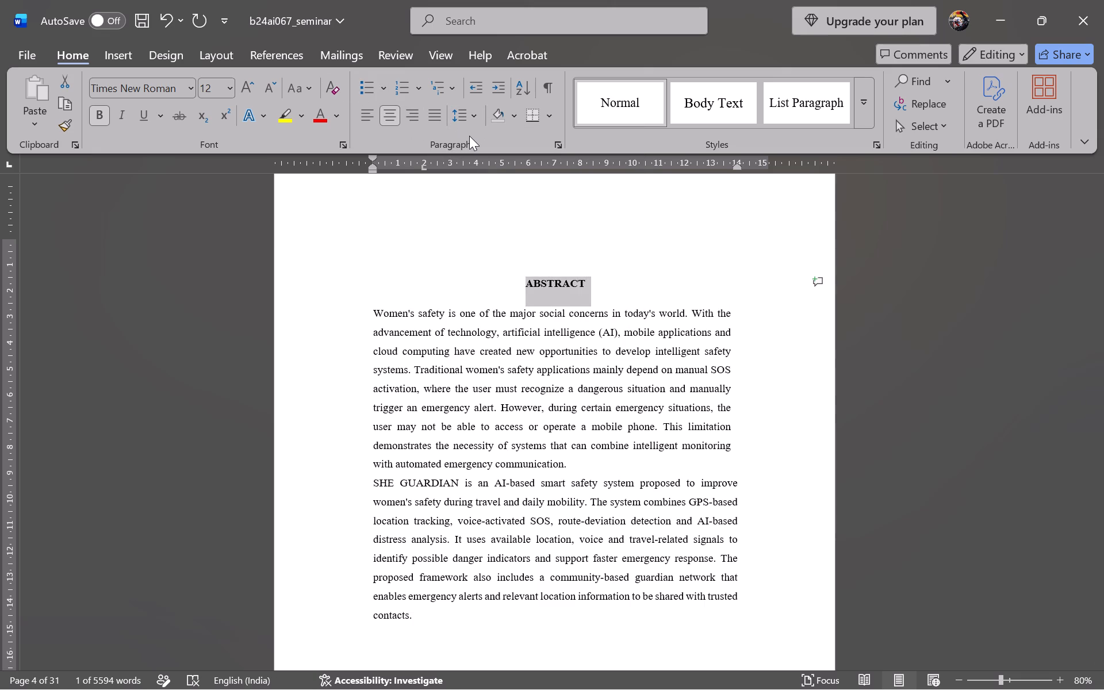
pyautogui.hotkey('ctrl', 'shift', 'p')
pyautogui.write('16')
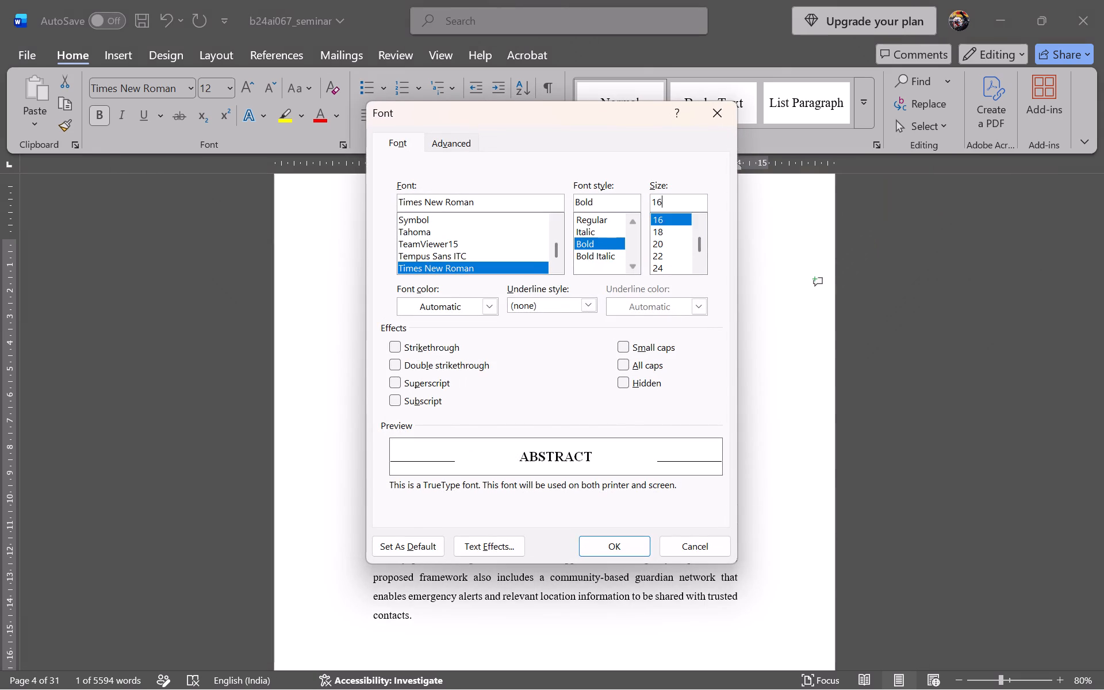
pyautogui.press('Return')
# Set the font size of the acknowledgement page's heading to 16.
pyautogui.scroll(1, 563, 214)
pyautogui.keyDown('ctrl'); pyautogui.scroll(-1, 563, 214); pyautogui.keyUp('ctrl')
pyautogui.keyDown('ctrl'); pyautogui.scroll(2, 563, 214); pyautogui.keyUp('ctrl')
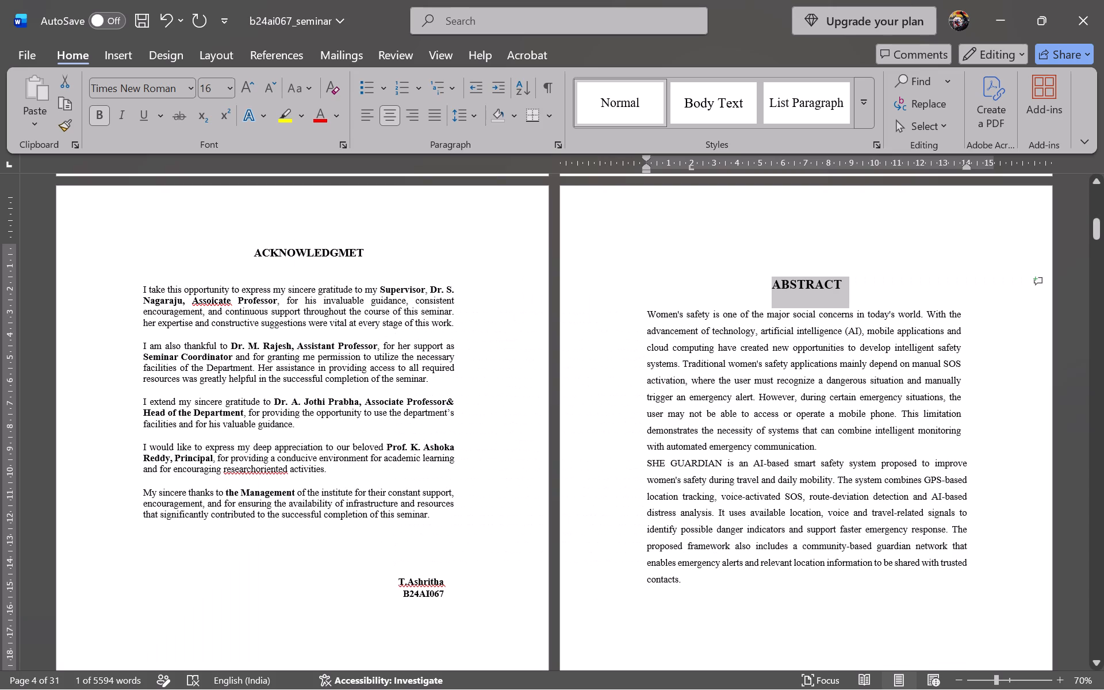
pyautogui.scroll(1, 601, 344)
pyautogui.click(367, 293)
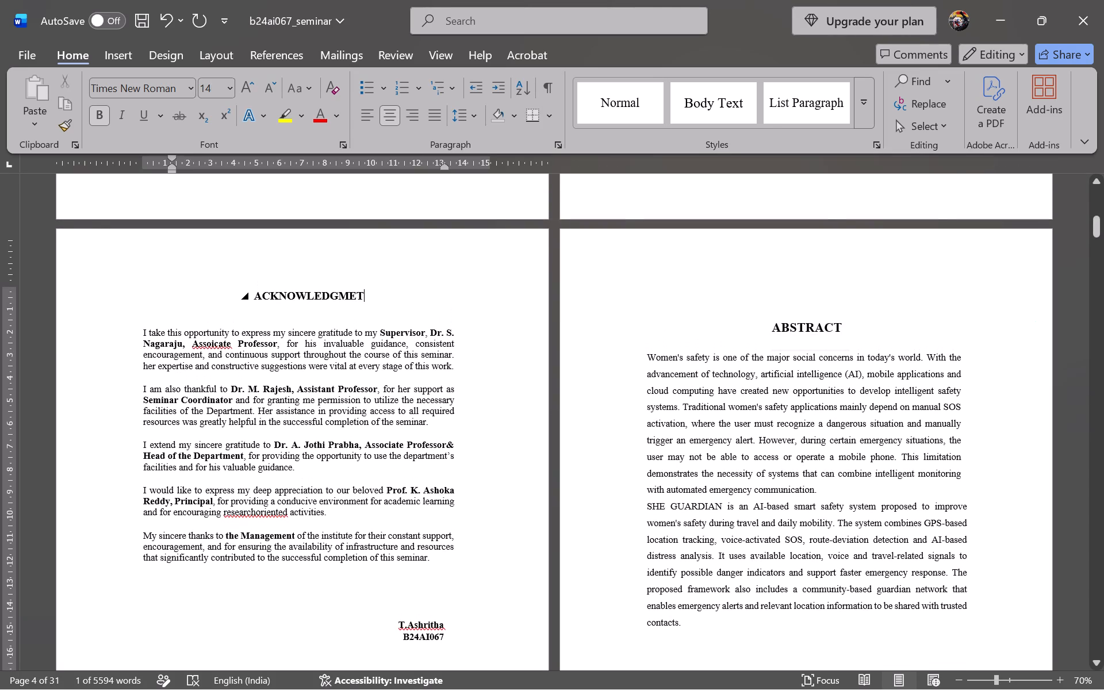
pyautogui.moveTo(369, 293); pyautogui.dragTo(195, 293)
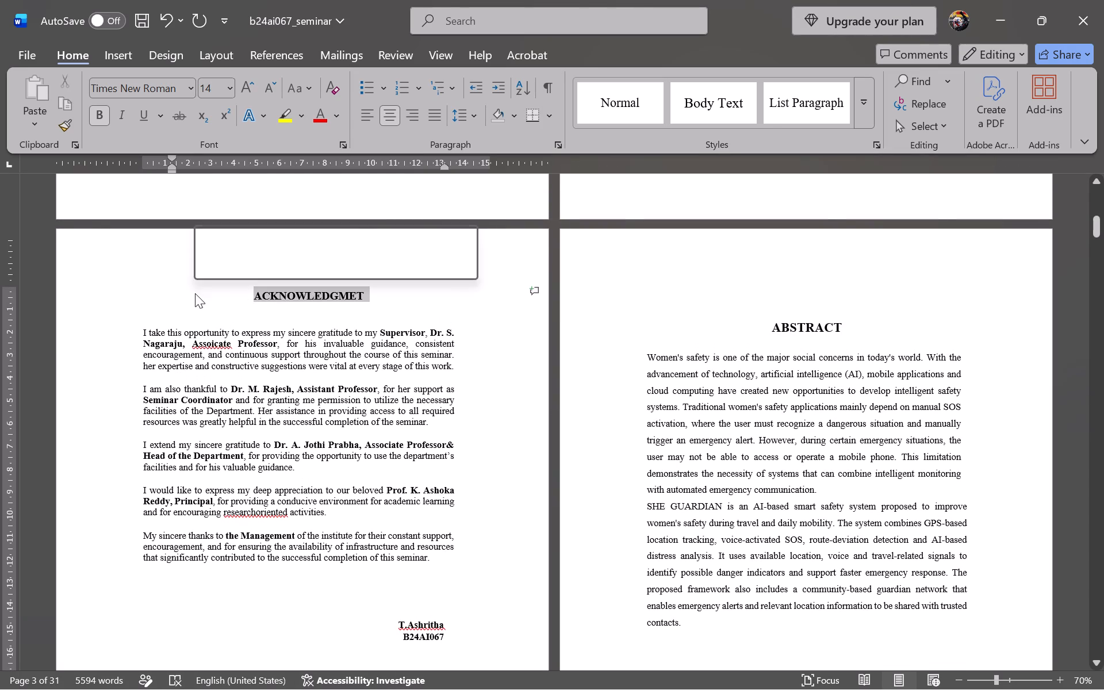
pyautogui.click(231, 85)
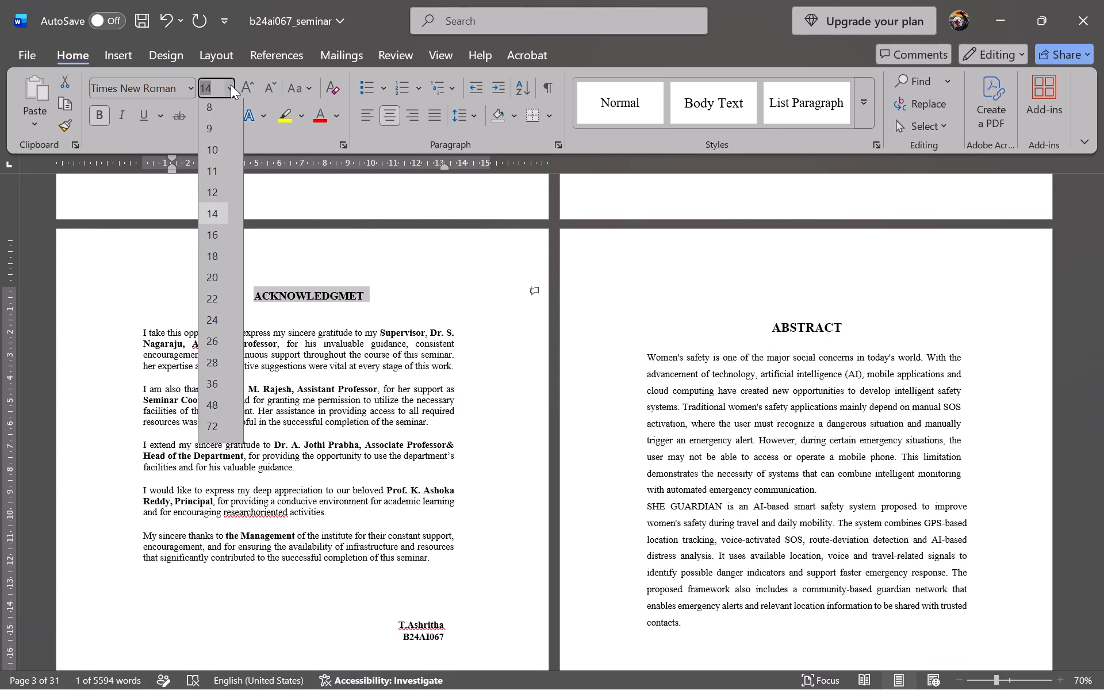
pyautogui.click(217, 242)
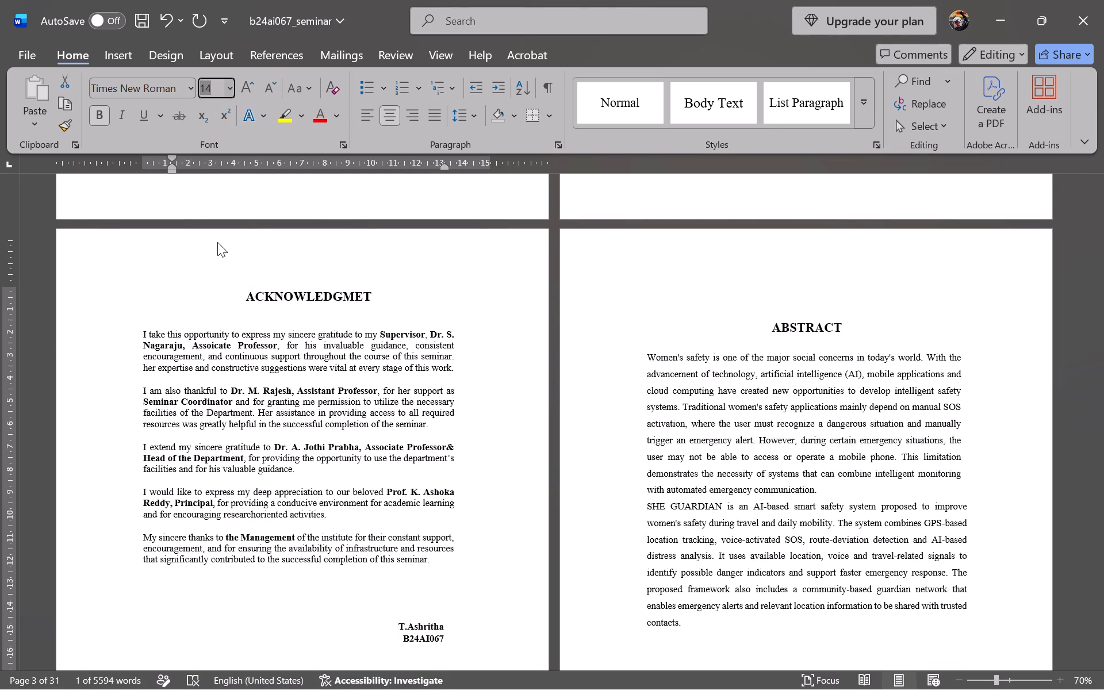
# Set the font size of the CERTIFICATE heading on the certificate page to 16.
pyautogui.scroll(2, 374, 373)
pyautogui.keyDown('ctrl'); pyautogui.scroll(-1, 374, 373); pyautogui.keyUp('ctrl')
pyautogui.keyDown('ctrl'); pyautogui.scroll(1, 374, 373); pyautogui.keyUp('ctrl')
pyautogui.scroll(1, 470, 333)
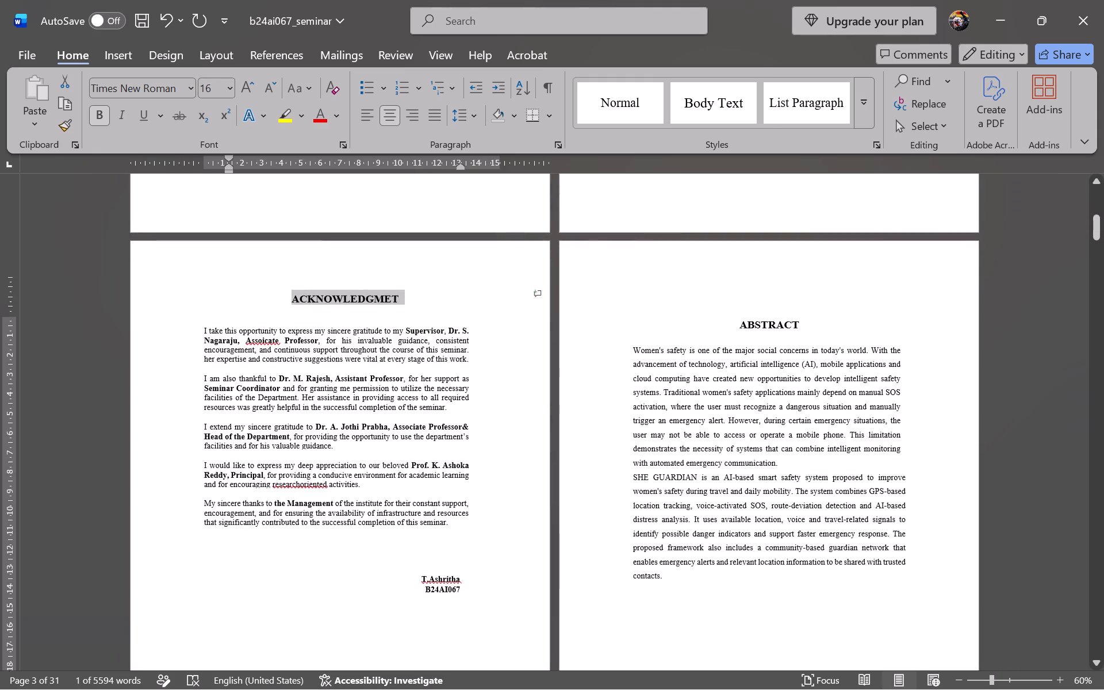
pyautogui.scroll(4, 470, 333)
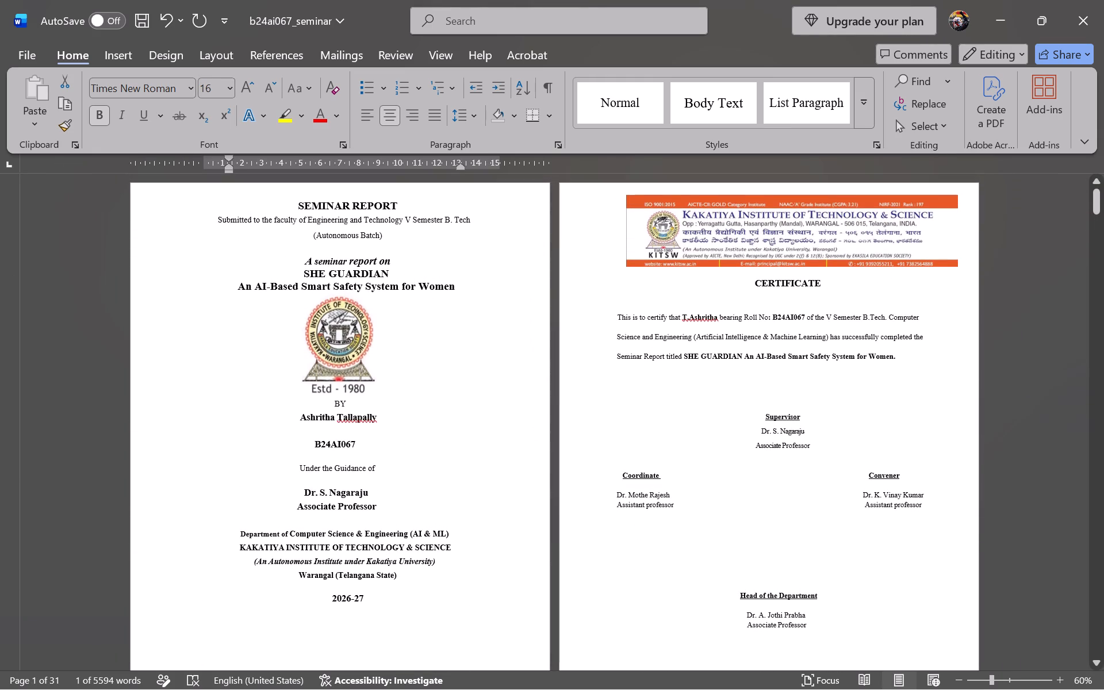
pyautogui.moveTo(831, 283); pyautogui.dragTo(744, 286)
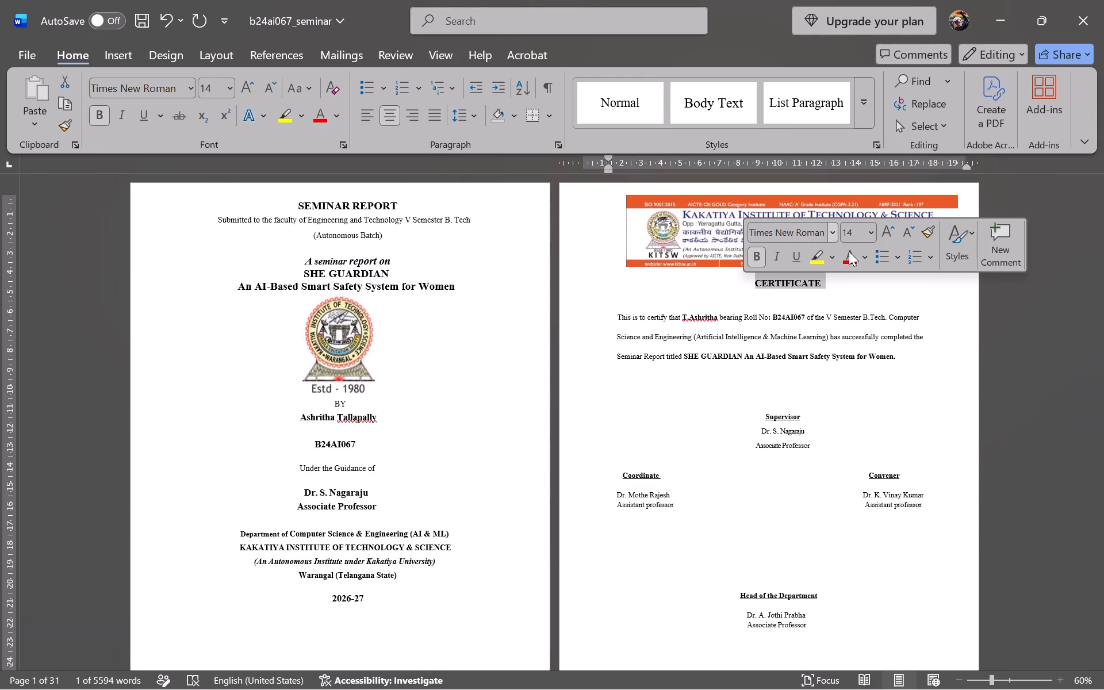
pyautogui.click(865, 236)
pyautogui.press('BackSpace')
pyautogui.write('16')
pyautogui.press('Return')
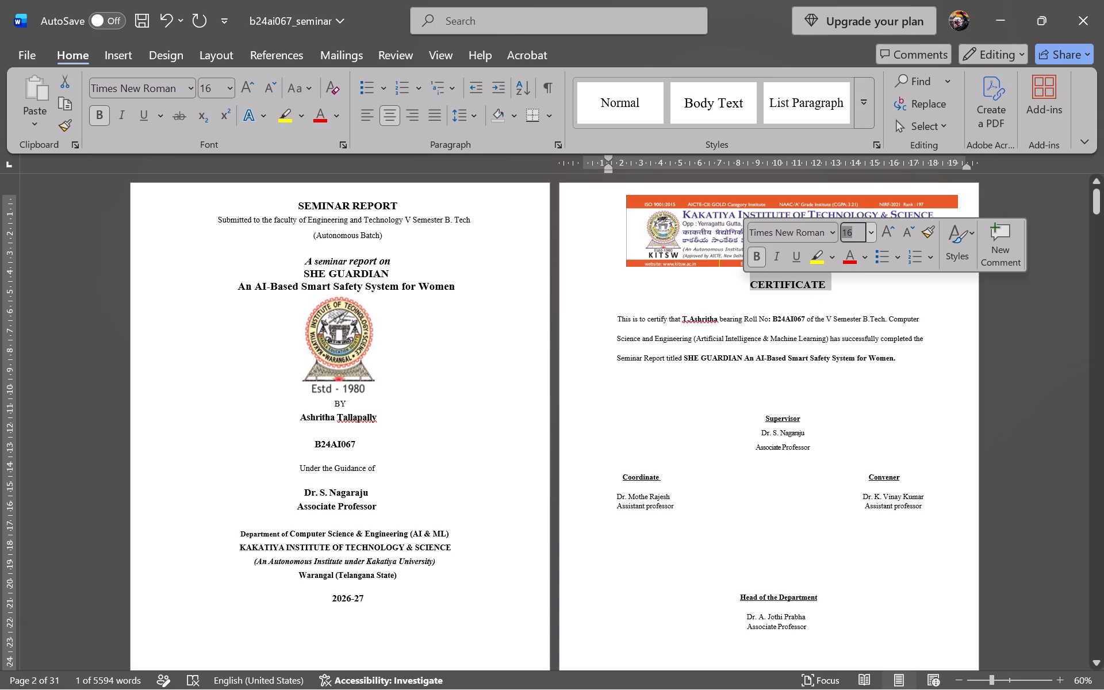
# Check the font size of the SEMINAR REPORT title and the "A seminar report on" line on the cover page.
pyautogui.moveTo(400, 206); pyautogui.dragTo(297, 206)
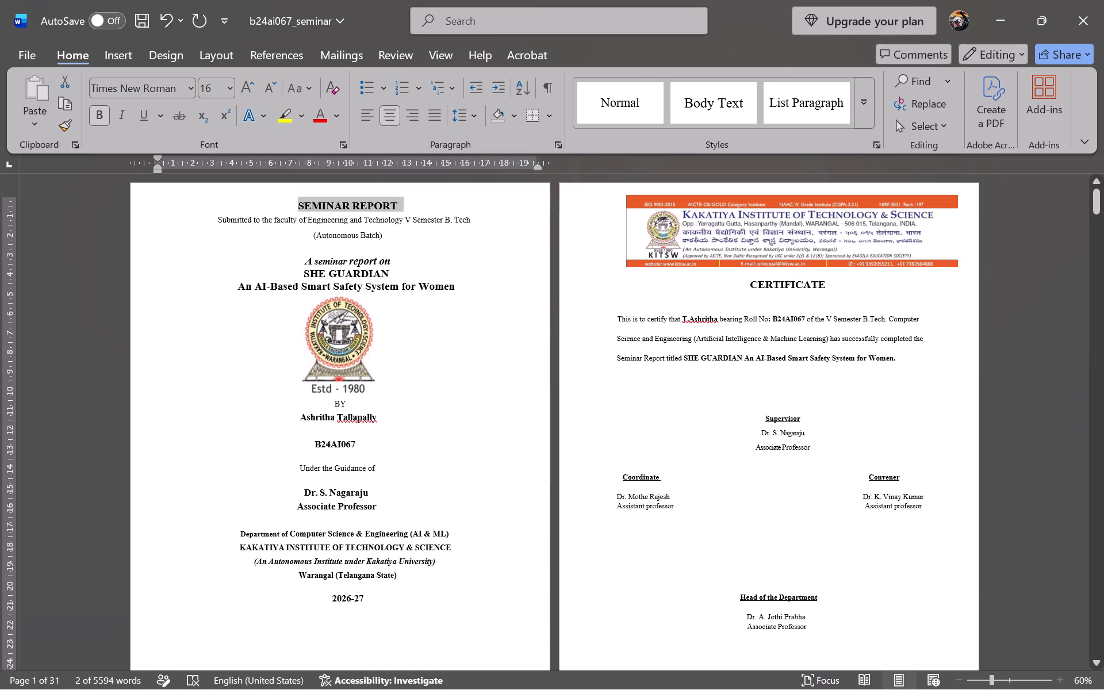
pyautogui.click(310, 264)
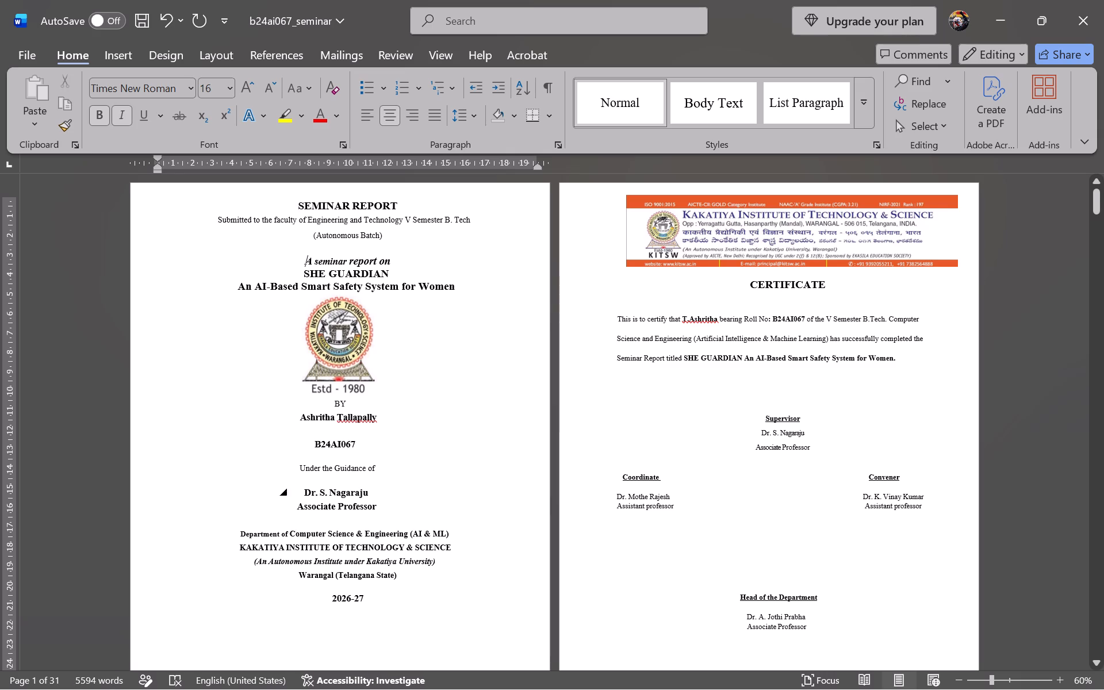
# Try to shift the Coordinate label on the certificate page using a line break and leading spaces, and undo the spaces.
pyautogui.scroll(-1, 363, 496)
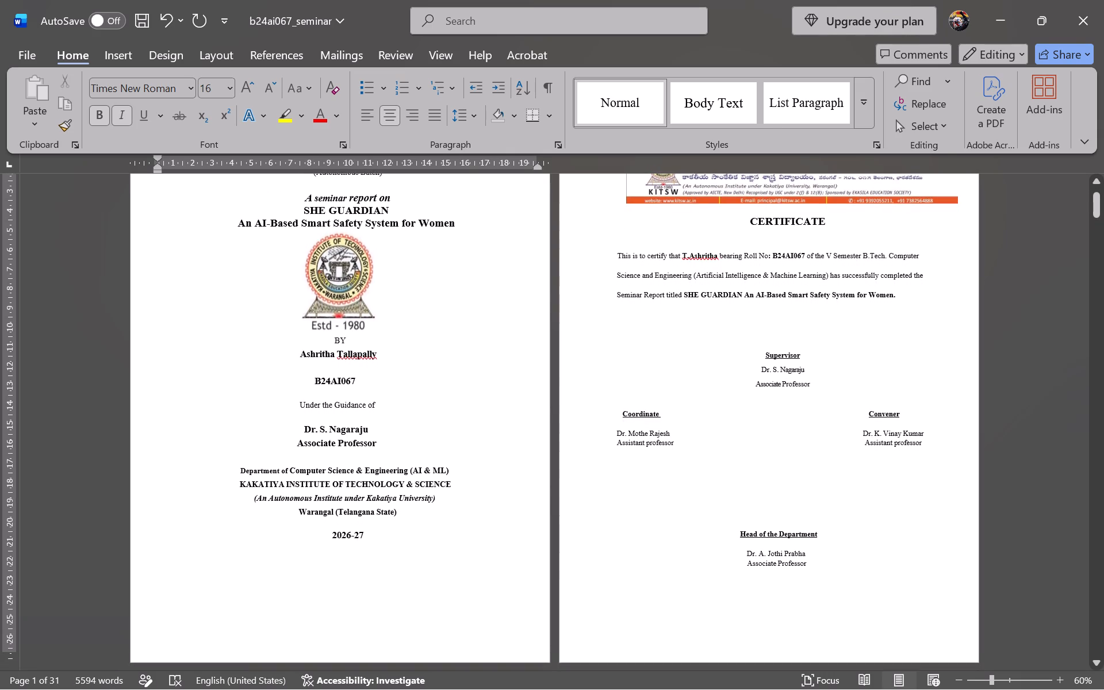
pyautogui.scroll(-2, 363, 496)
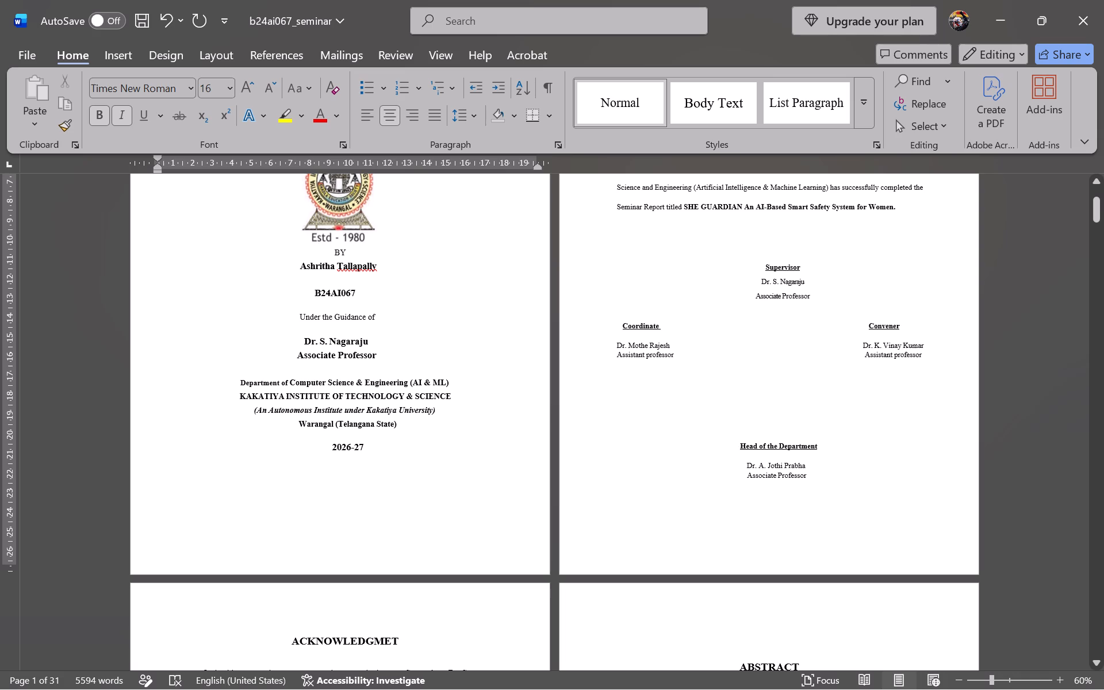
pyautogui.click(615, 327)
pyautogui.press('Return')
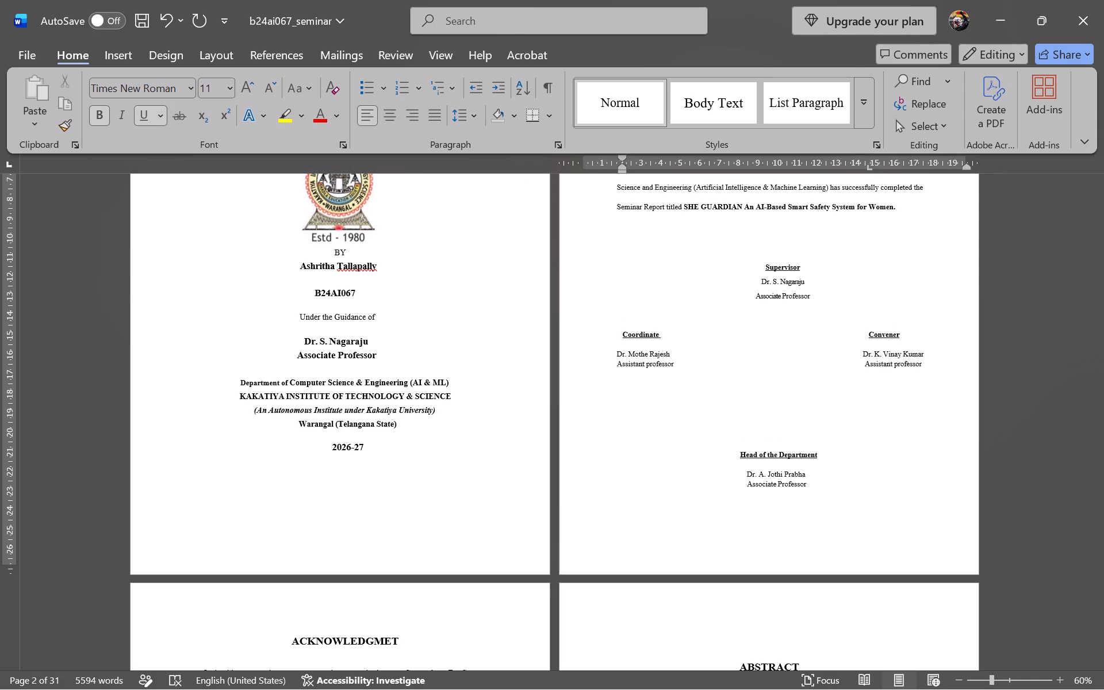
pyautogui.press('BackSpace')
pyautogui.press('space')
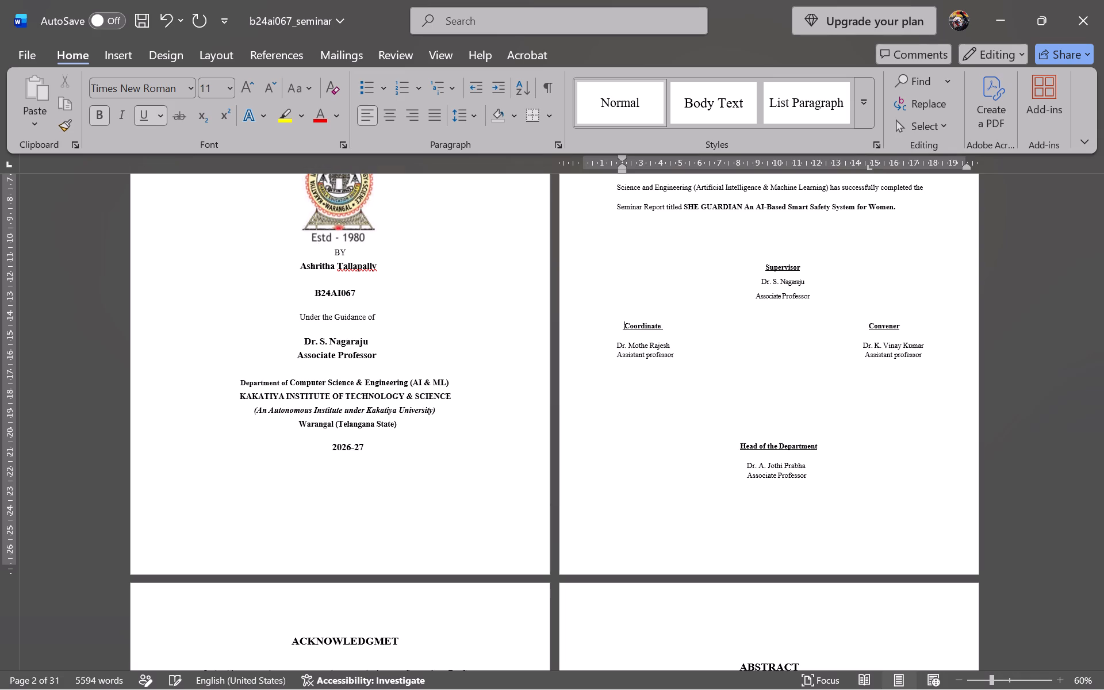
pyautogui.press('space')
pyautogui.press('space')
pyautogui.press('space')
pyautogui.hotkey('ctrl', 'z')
# Remove the extra blank lines above the ABSTRACT heading, keeping it at the top of its own page.
pyautogui.scroll(-2, 888, 534)
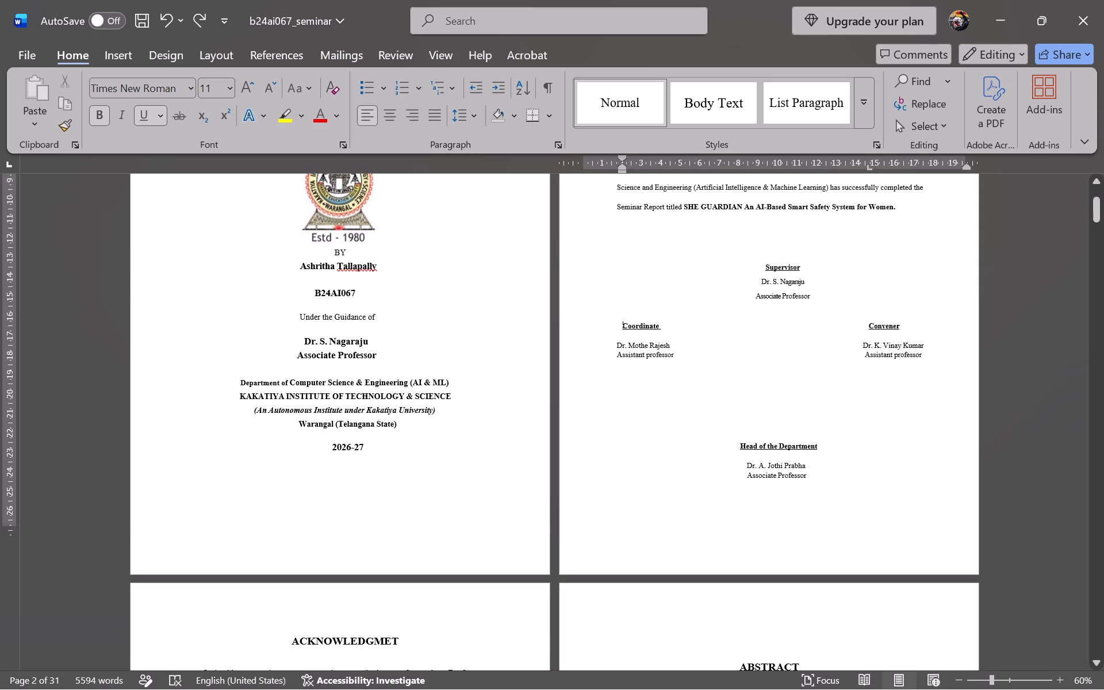
pyautogui.scroll(-3, 888, 534)
pyautogui.click(777, 337)
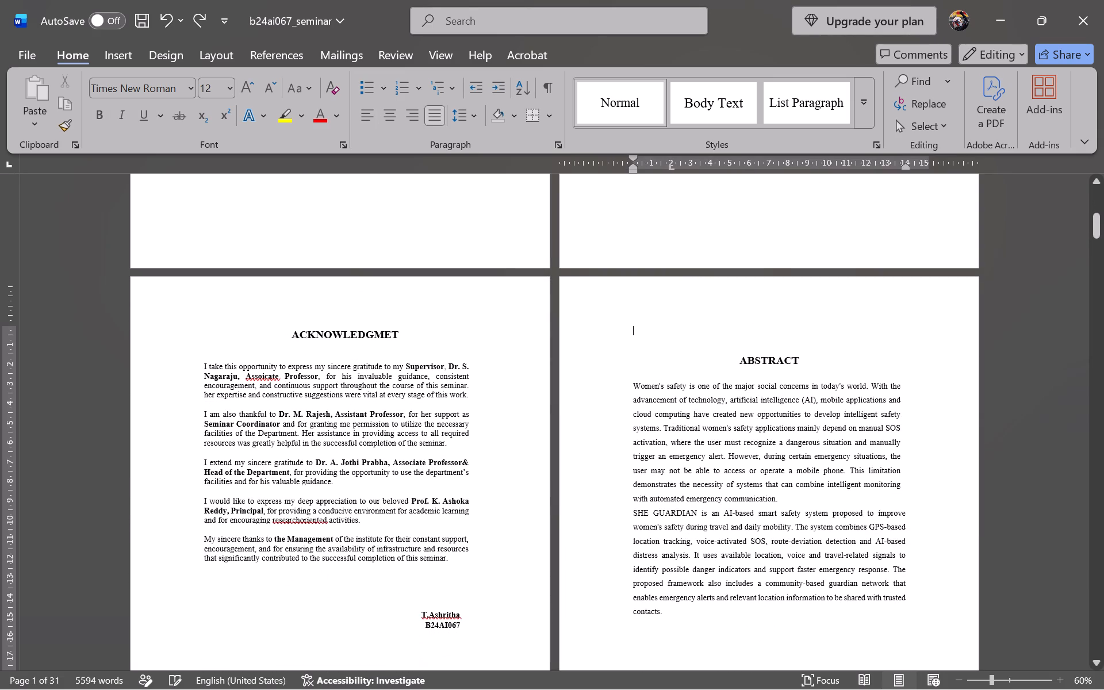
pyautogui.press('BackSpace')
pyautogui.press('BackSpace')
pyautogui.press('BackSpace')
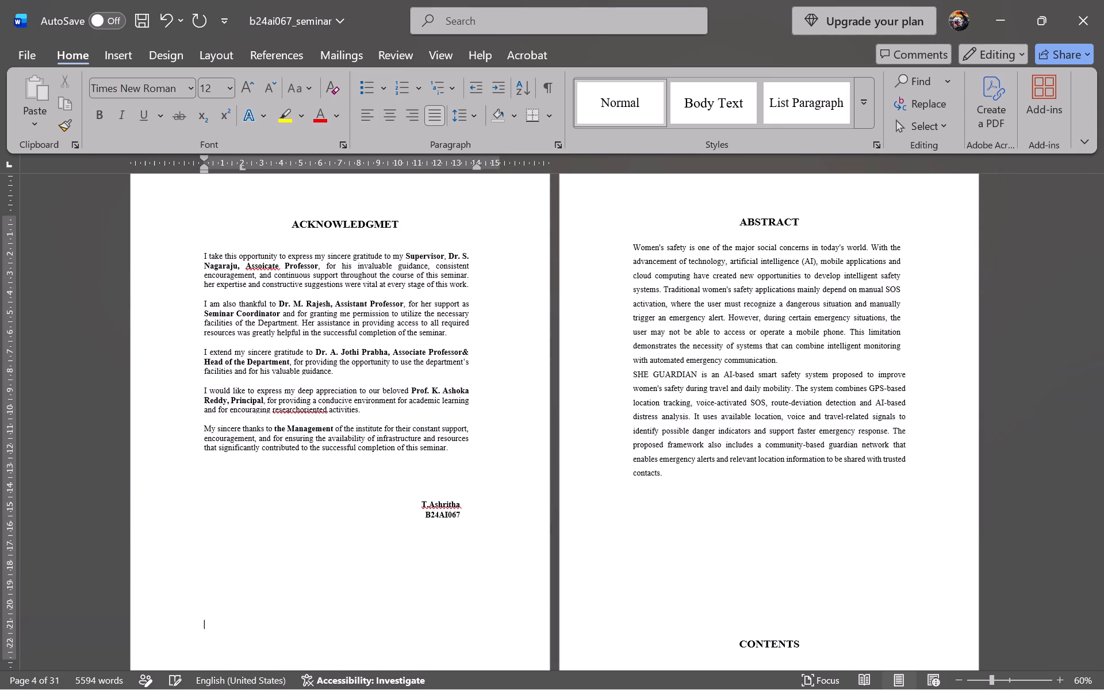
pyautogui.press('BackSpace')
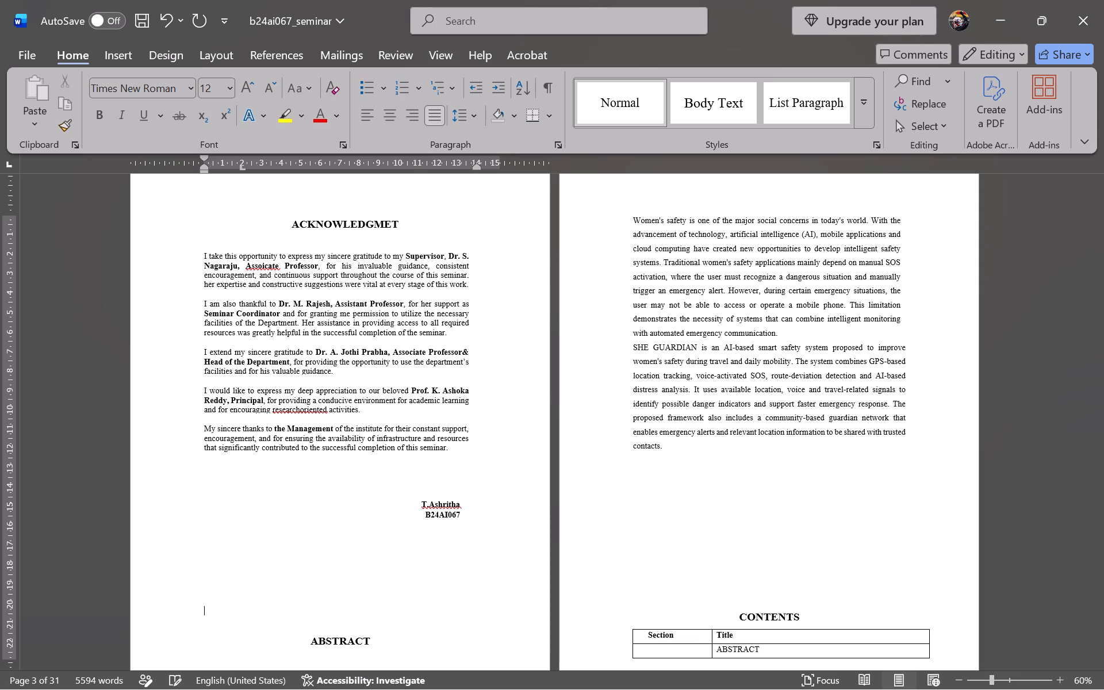
pyautogui.press('Return')
# Insert a blank line above the CONTENTS heading so the contents table starts on a new page.
pyautogui.scroll(-1, 1014, 600)
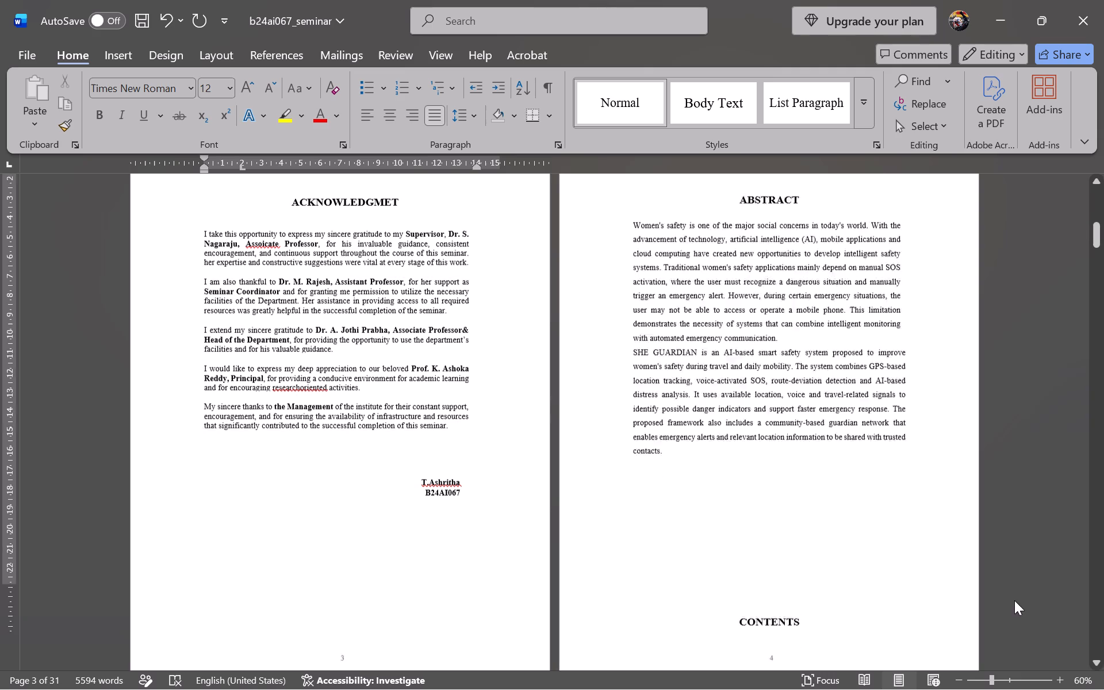
pyautogui.scroll(-1, 1014, 600)
pyautogui.click(787, 533)
pyautogui.press('Return')
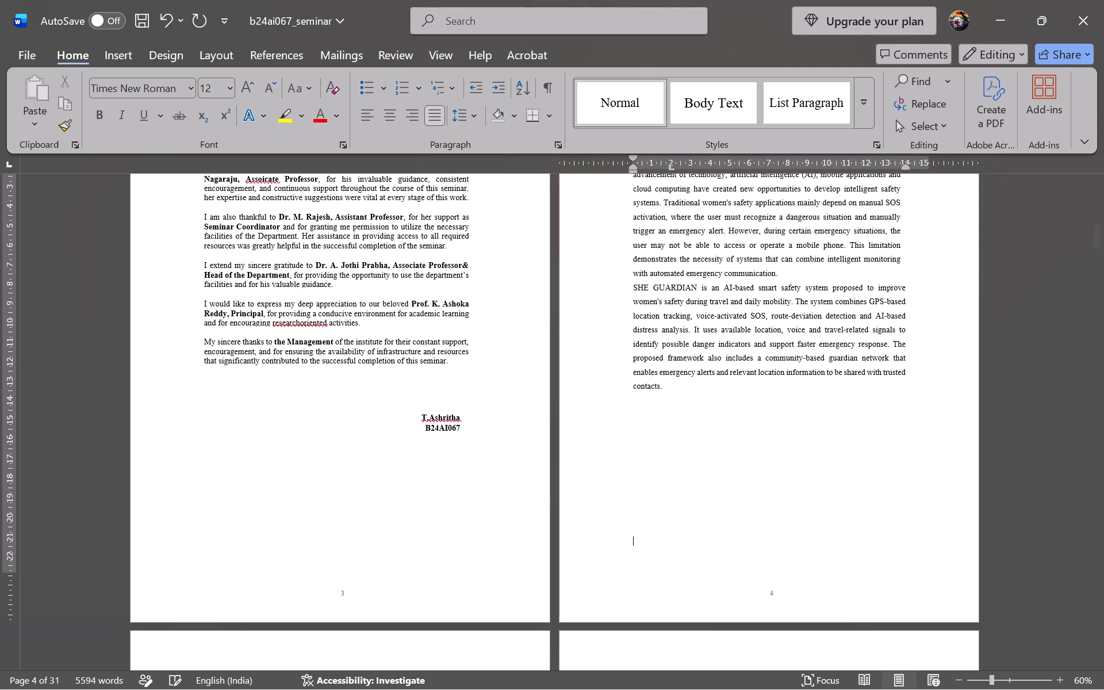
# Place the text cursor in the blank space above the INTRODUCTION heading.
pyautogui.scroll(-4, 787, 533)
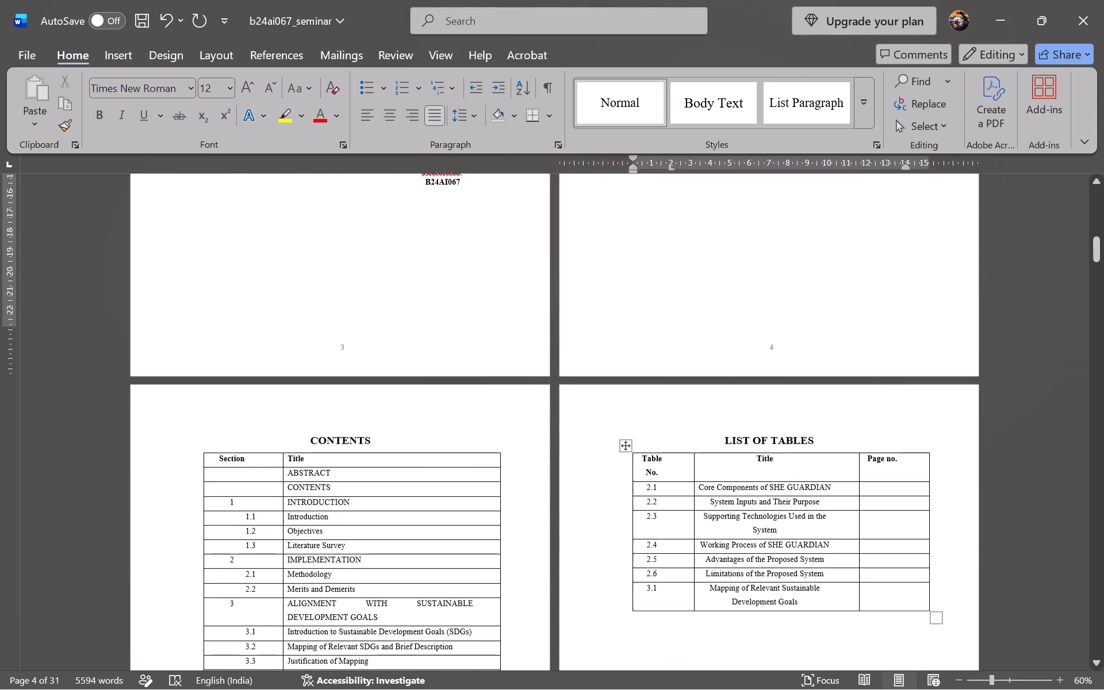
pyautogui.scroll(-8, 697, 550)
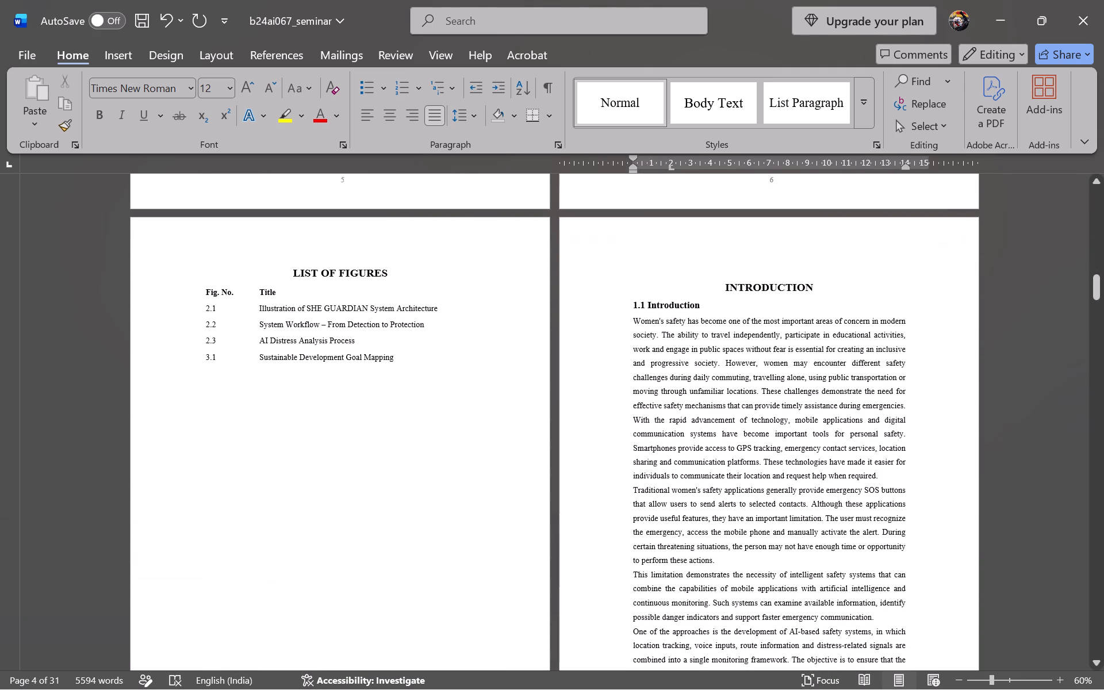
pyautogui.click(754, 258)
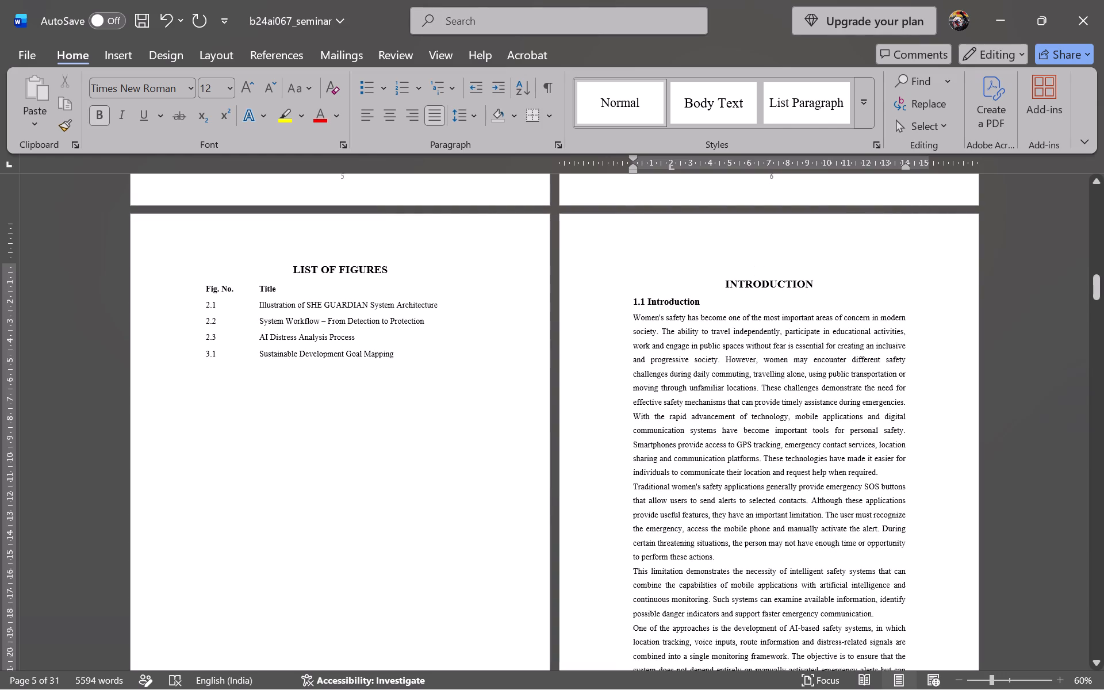
# Remove the extra blank line above the INTRODUCTION heading.
pyautogui.press('BackSpace')
# Insert a blank line above the 1.2 Objectives heading so the section starts on a new page.
pyautogui.scroll(-3, 744, 430)
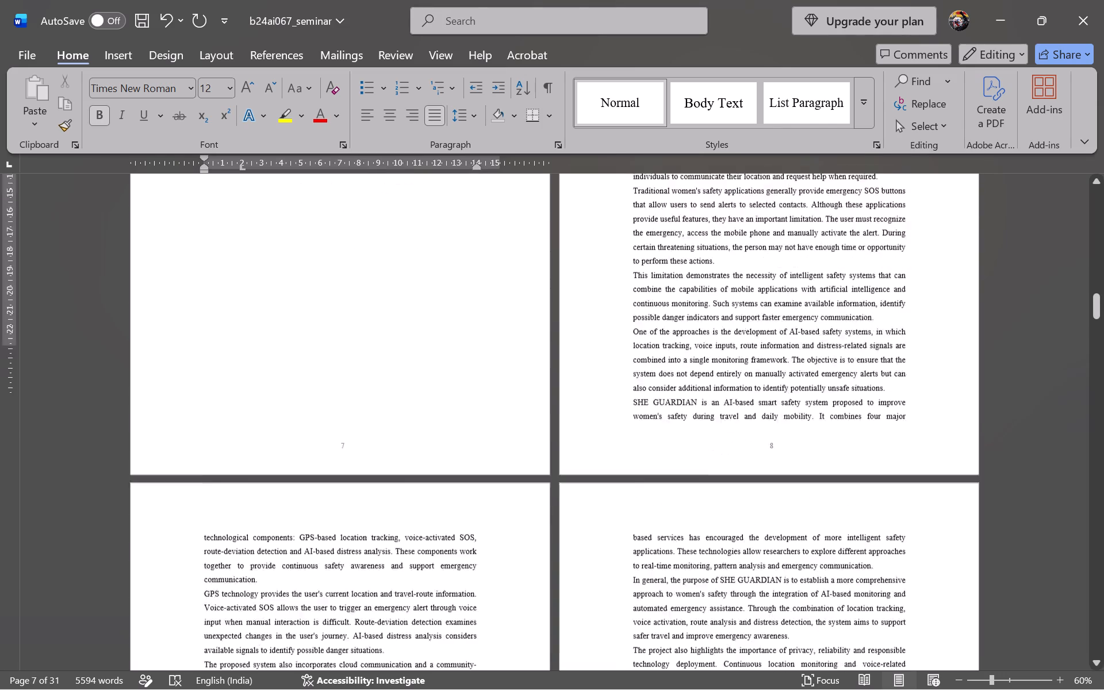
pyautogui.scroll(-7, 744, 430)
pyautogui.scroll(1, 744, 430)
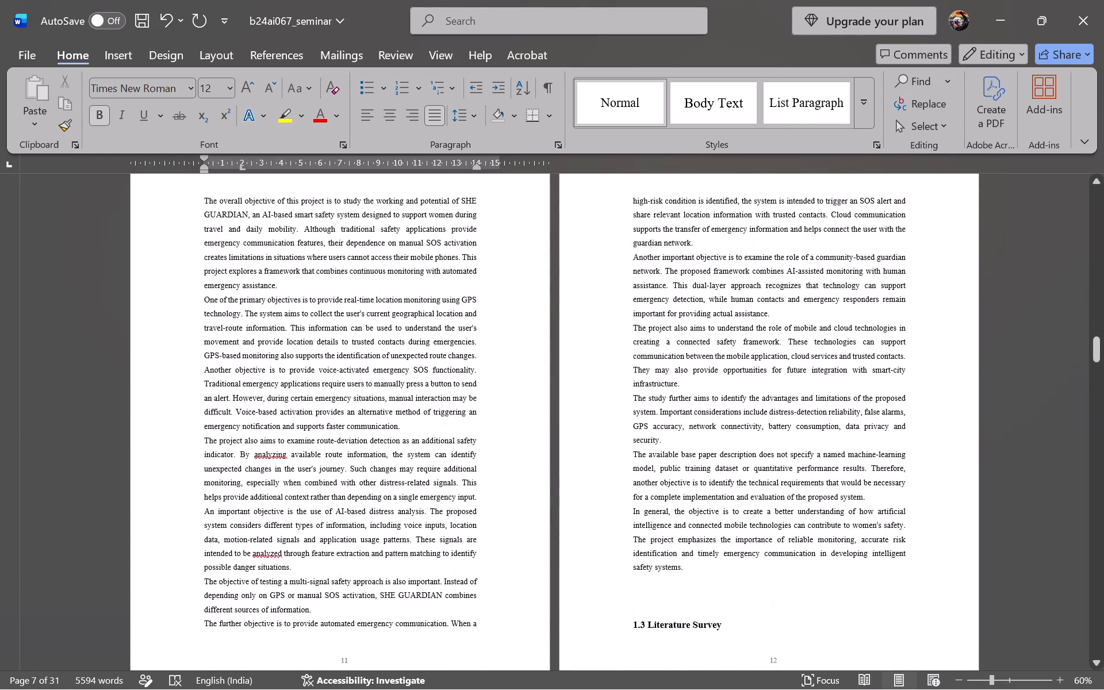
pyautogui.scroll(1, 738, 420)
pyautogui.click(663, 199)
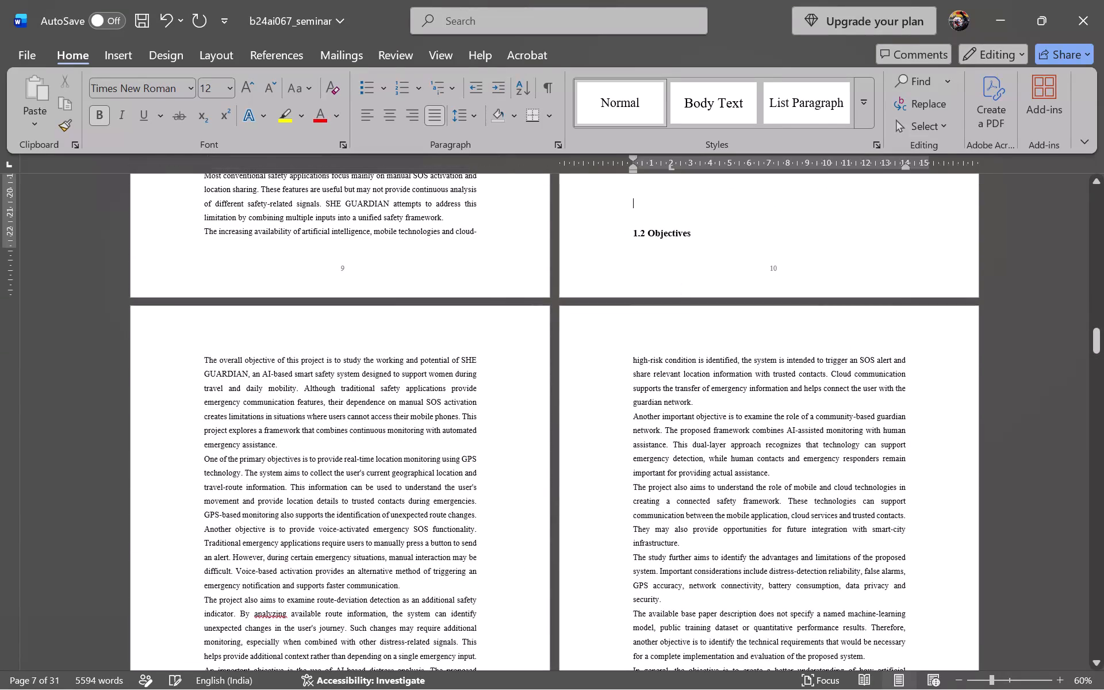
pyautogui.press('Return')
# Review the page layout and heading placement from 1.2 Objectives through the Literature Survey and Implementation pages to 2.2.2 System Architecture.
pyautogui.scroll(-5, 663, 199)
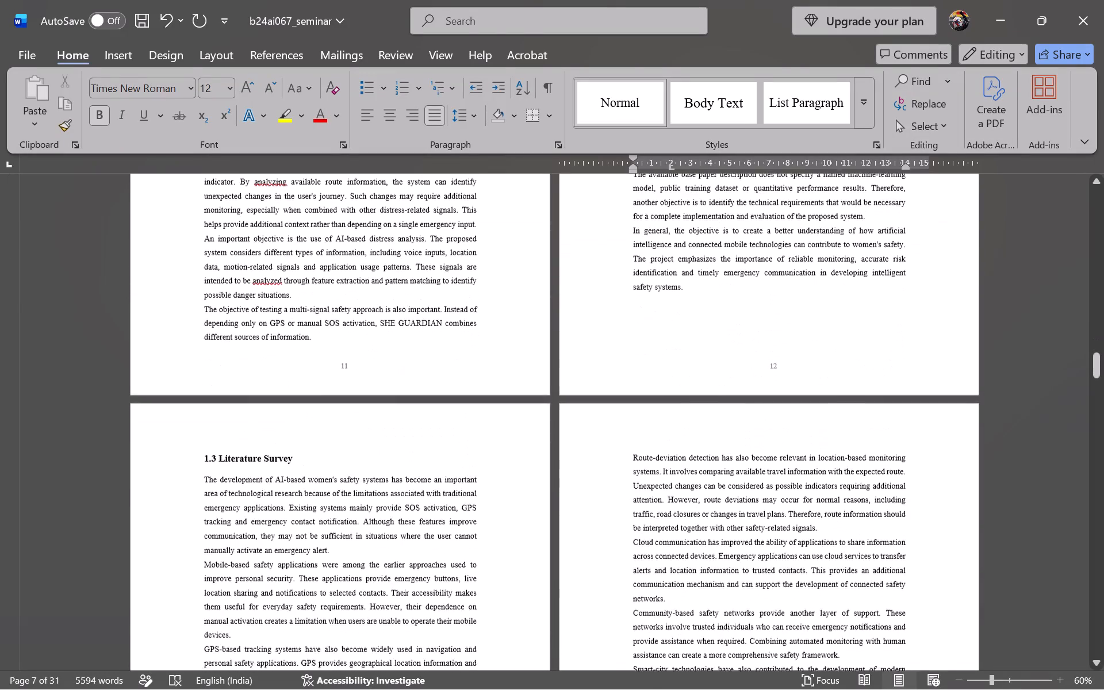
pyautogui.scroll(-2, 663, 199)
pyautogui.scroll(1, 663, 199)
pyautogui.scroll(-2, 663, 199)
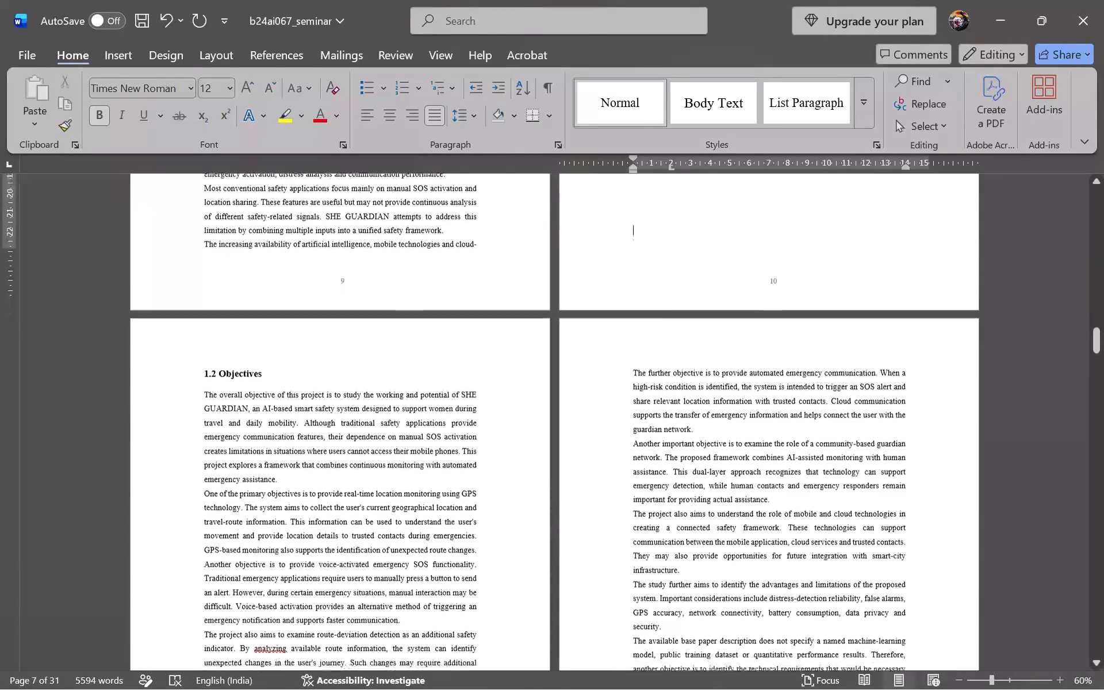
pyautogui.scroll(-5, 663, 199)
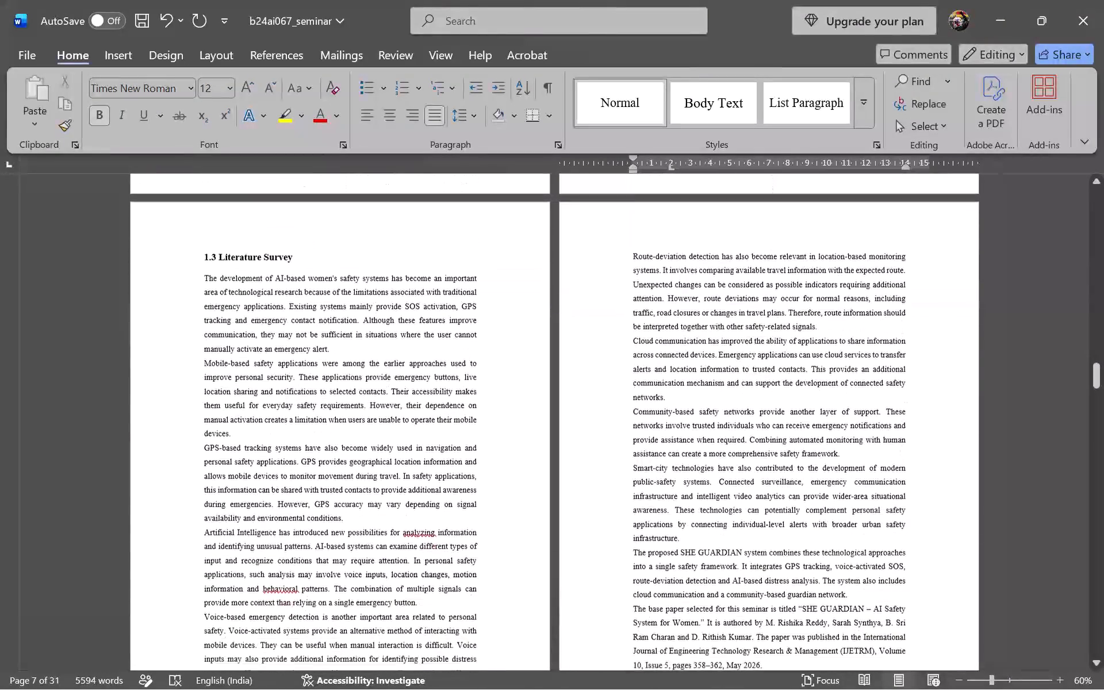
pyautogui.scroll(-4, 663, 199)
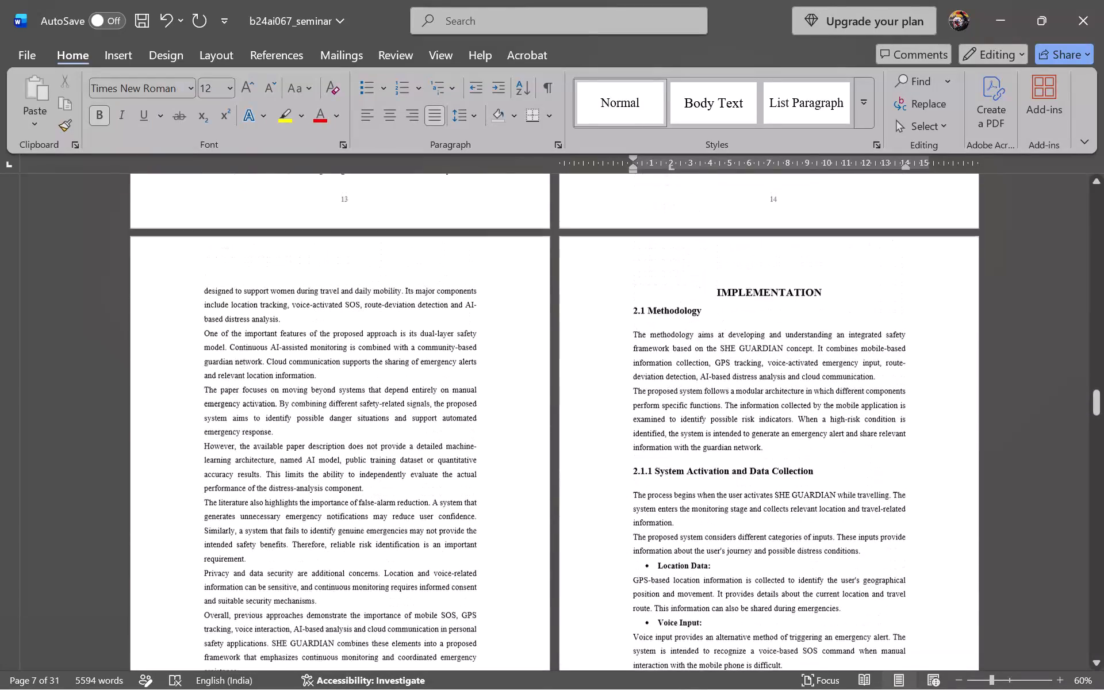
pyautogui.scroll(-3, 663, 199)
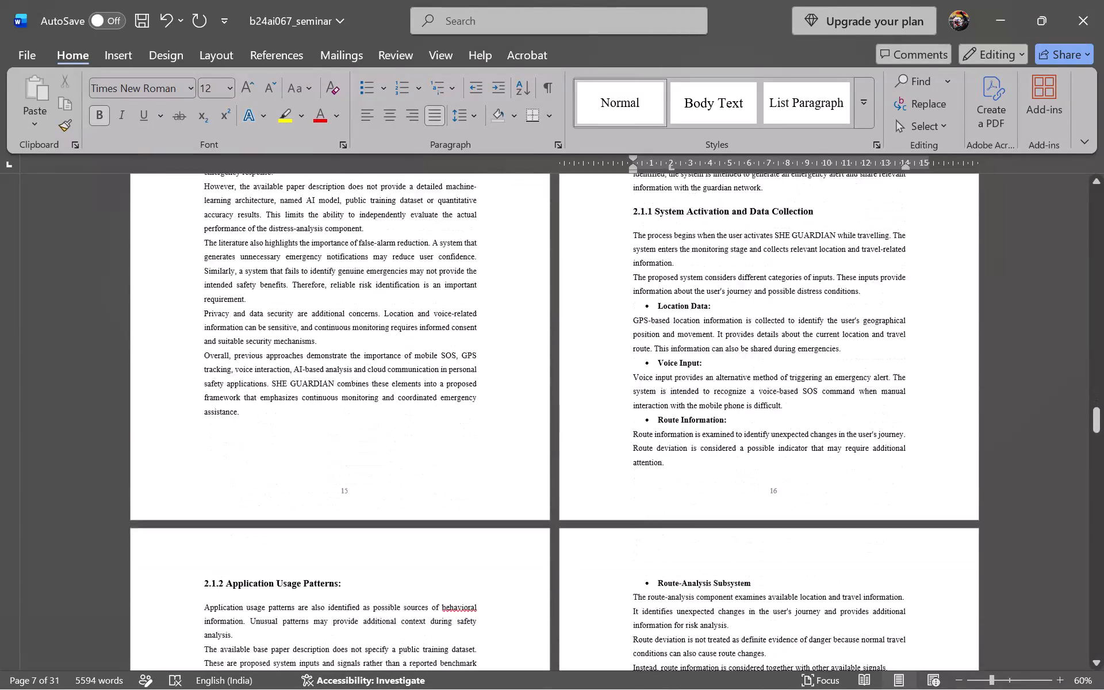
pyautogui.scroll(-3, 663, 199)
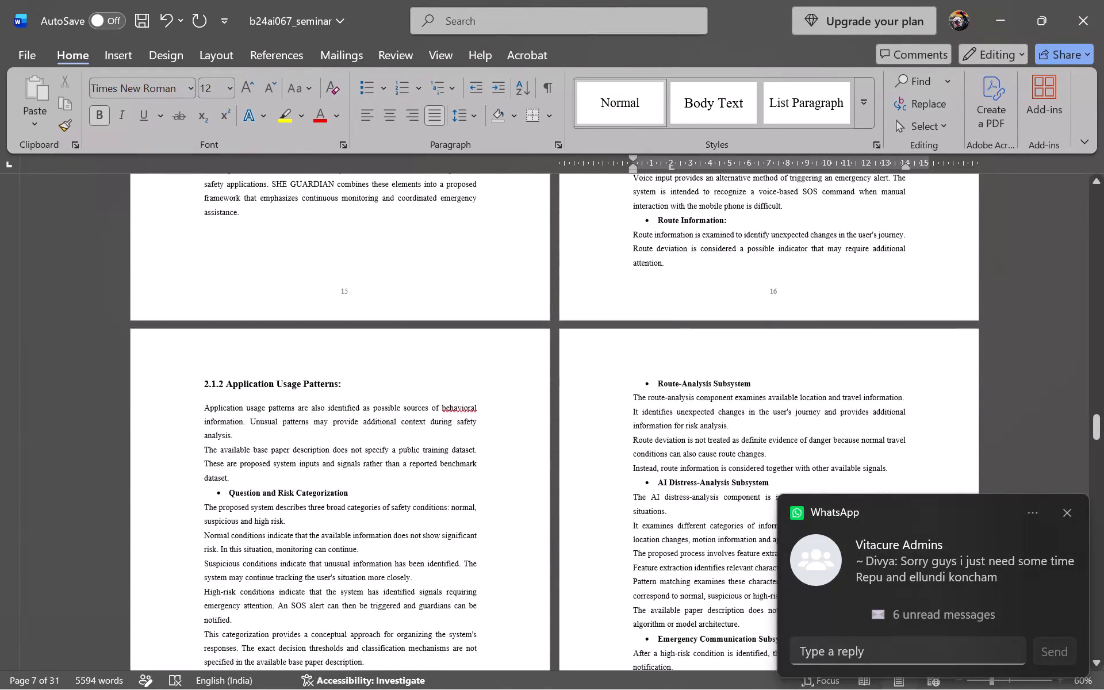
pyautogui.scroll(-2, 663, 199)
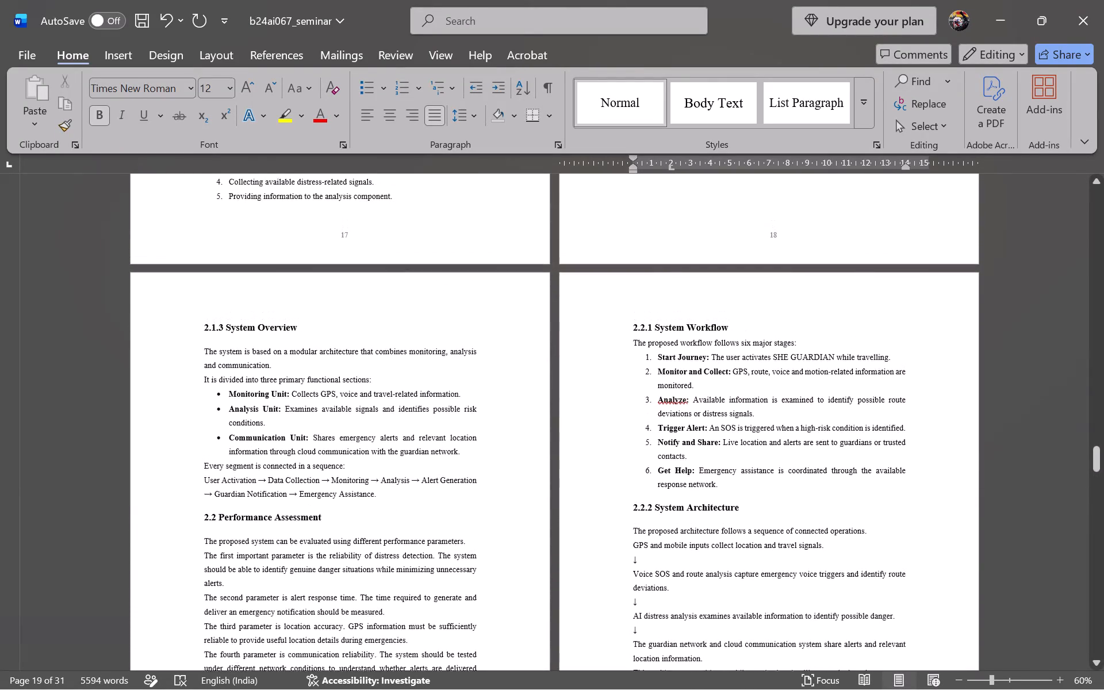
# Insert a blank line above the SEMINAR REPORT title on the cover page.
pyautogui.scroll(8, 663, 199)
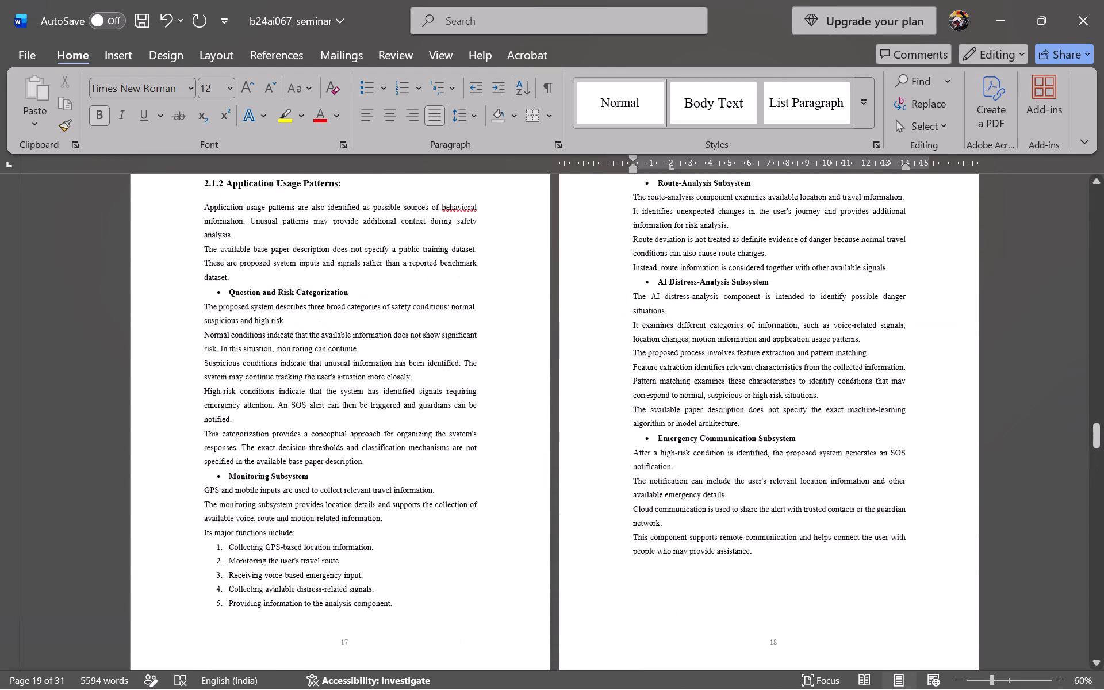
pyautogui.scroll(16, 663, 199)
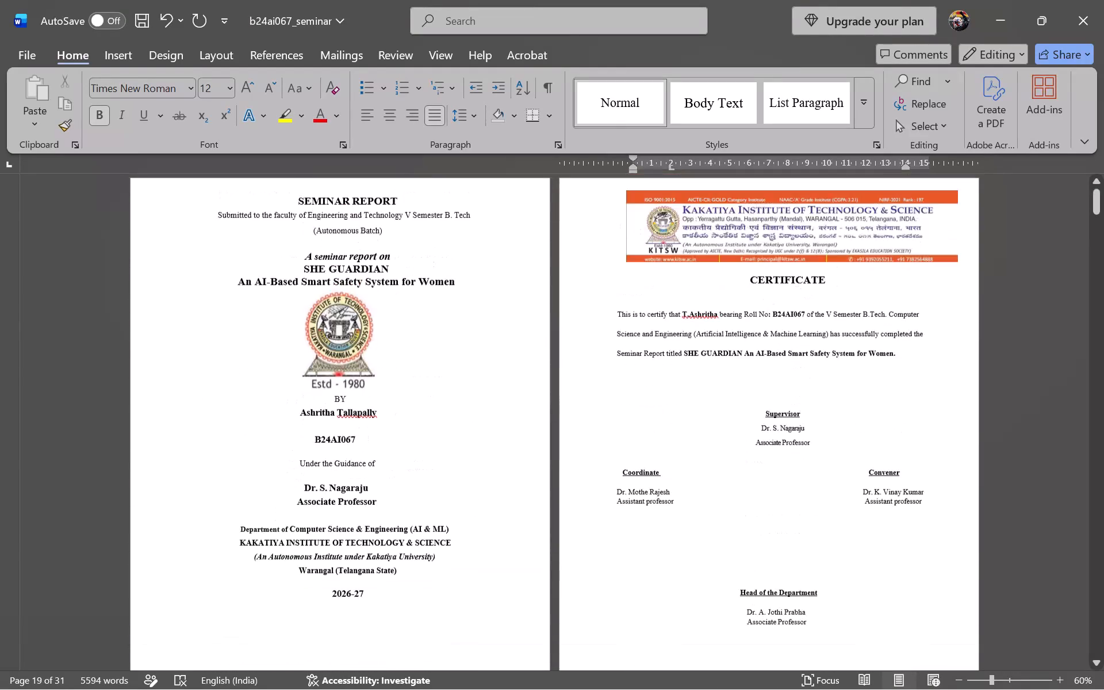
pyautogui.scroll(3, 567, 386)
pyautogui.scroll(2, 439, 319)
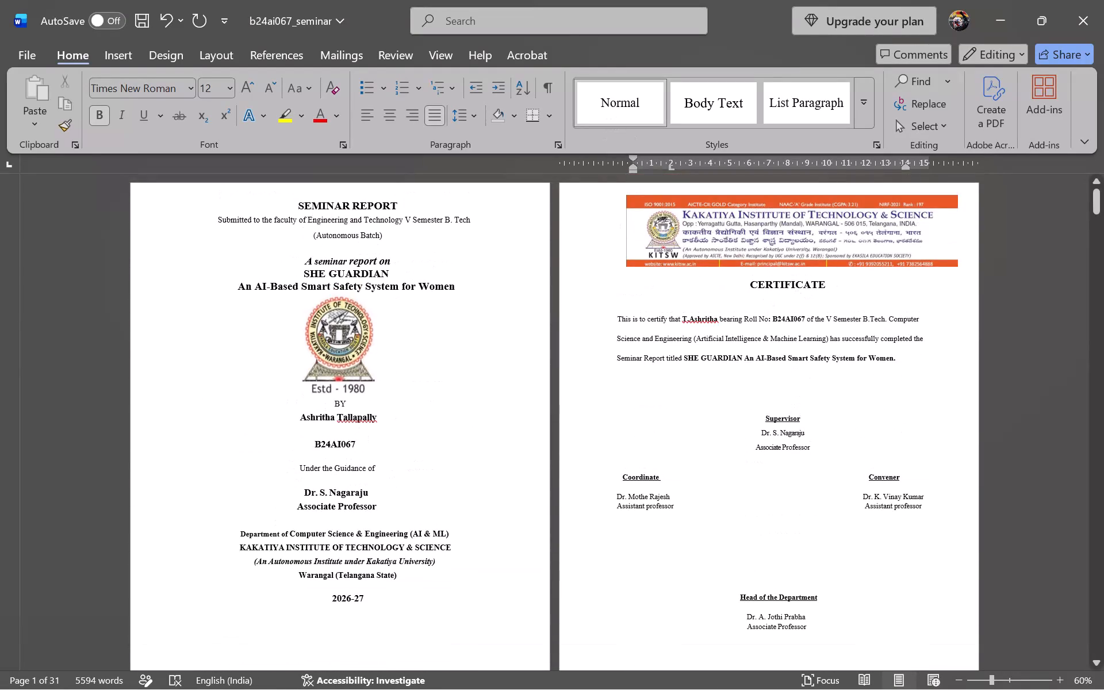
pyautogui.scroll(2, 439, 319)
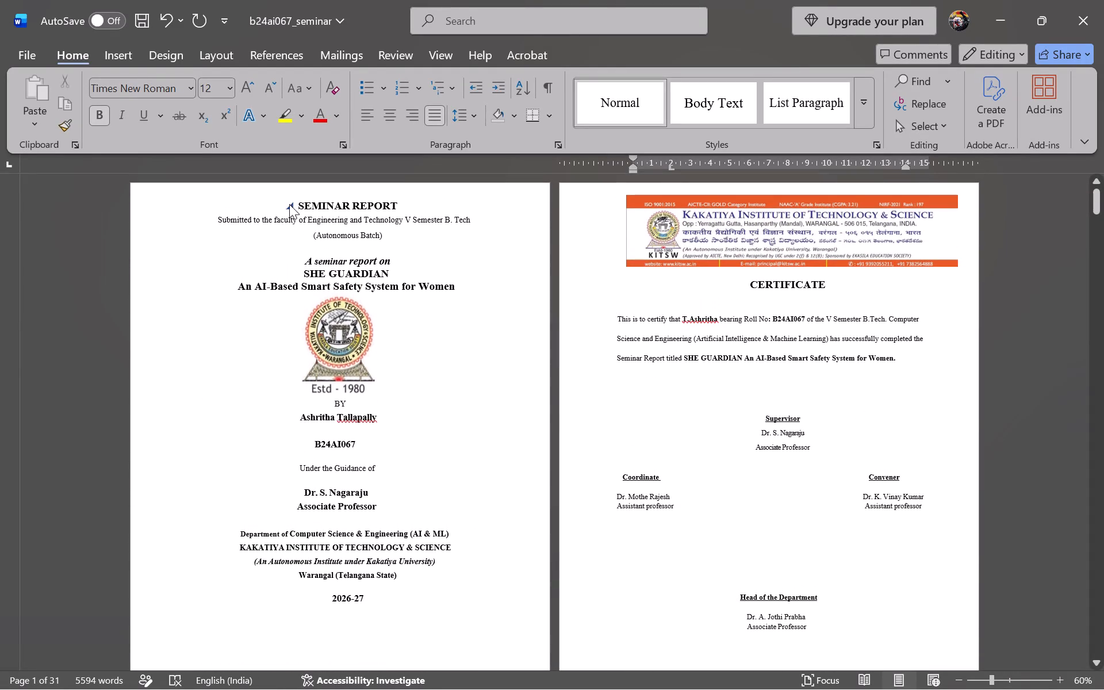
pyautogui.click(271, 209)
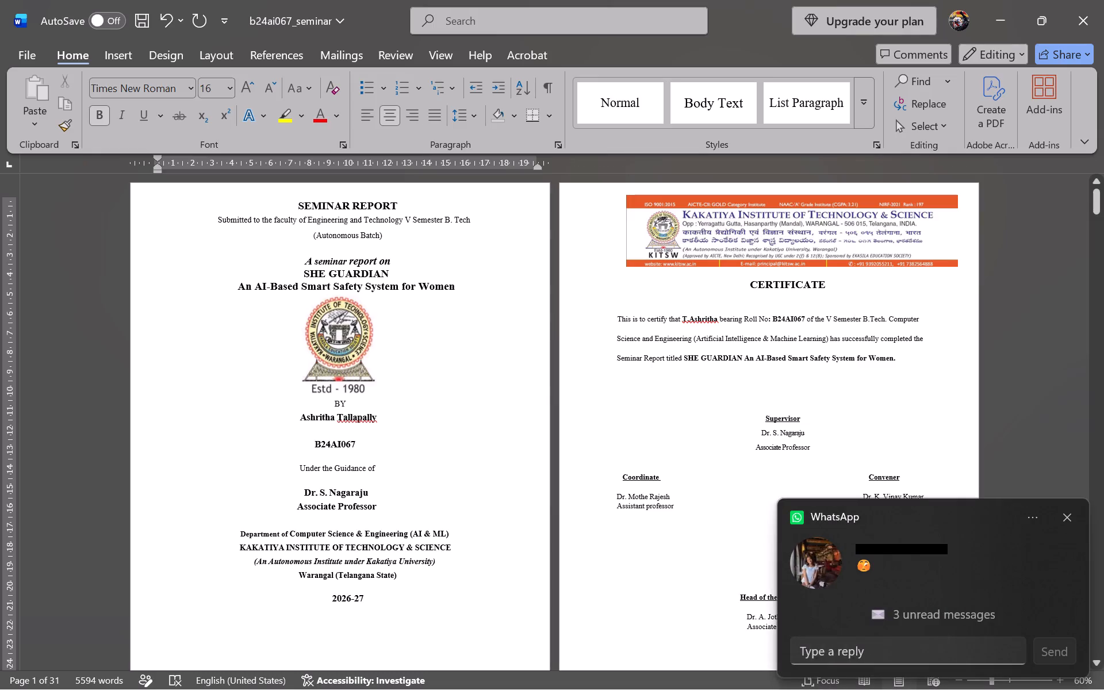
pyautogui.press('Return')
pyautogui.scroll(-1, 369, 312)
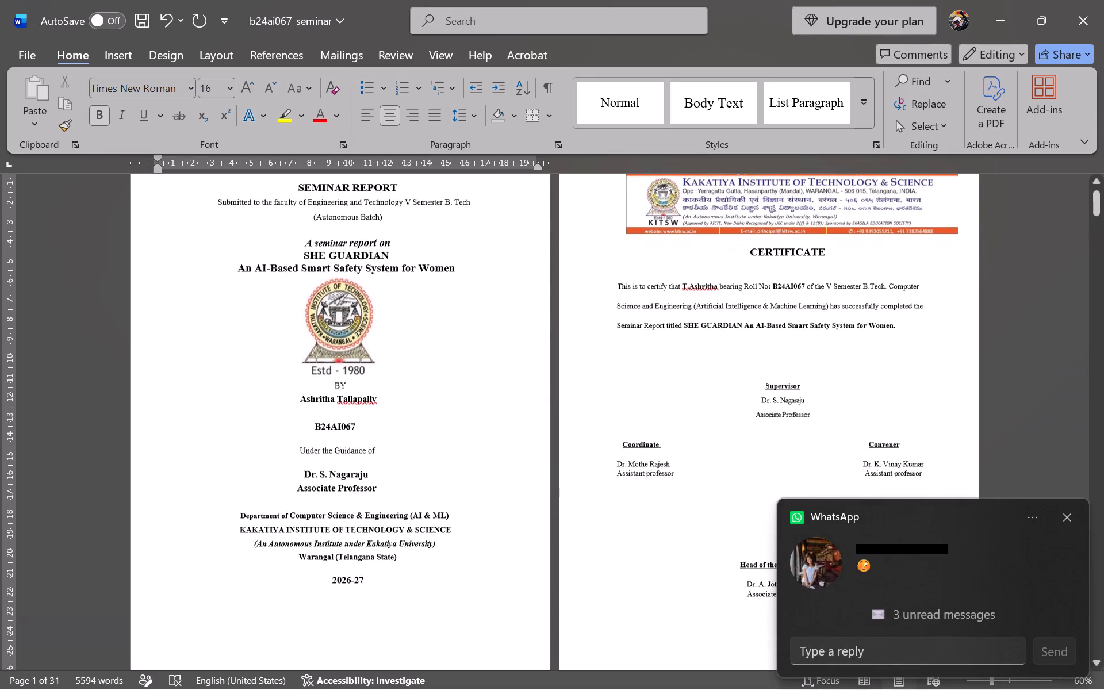
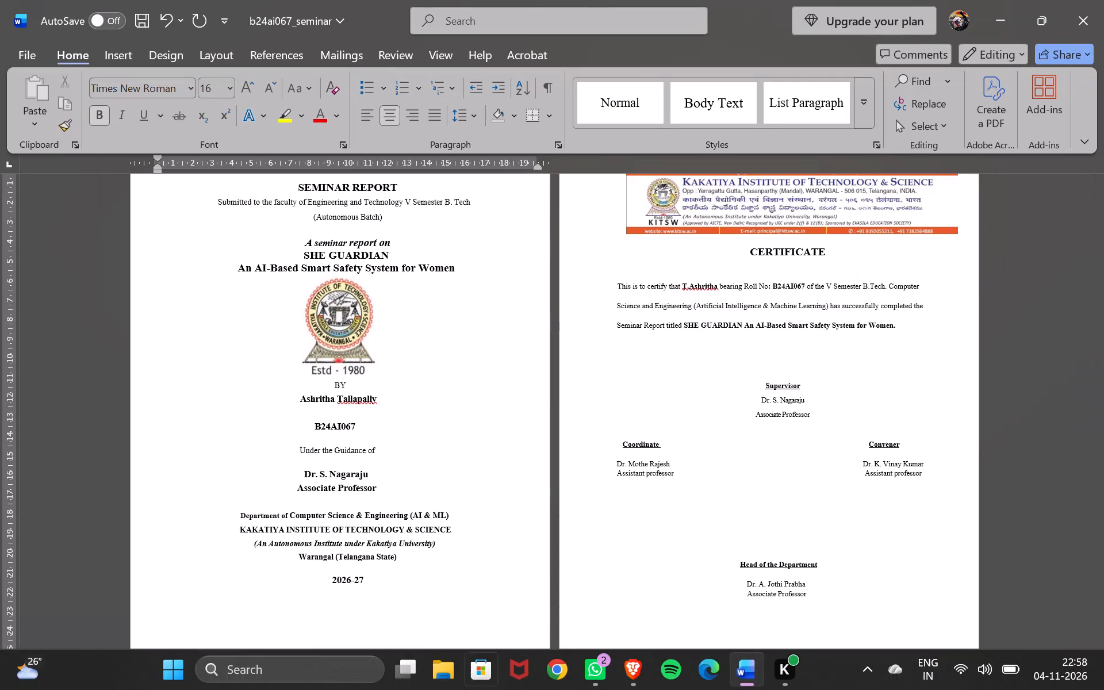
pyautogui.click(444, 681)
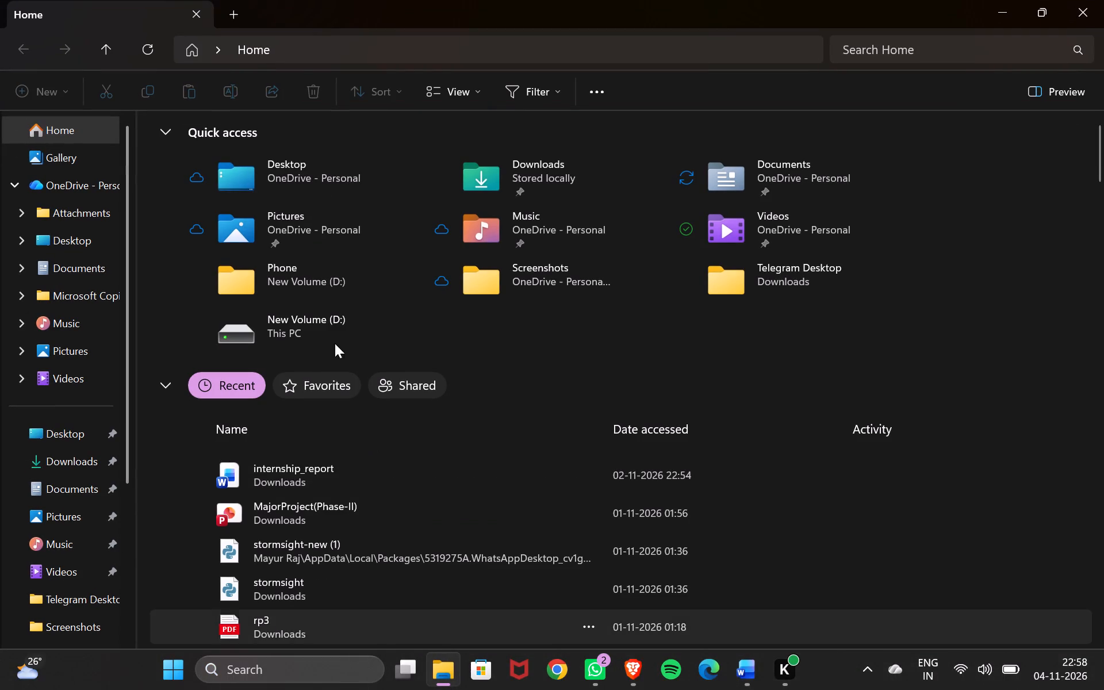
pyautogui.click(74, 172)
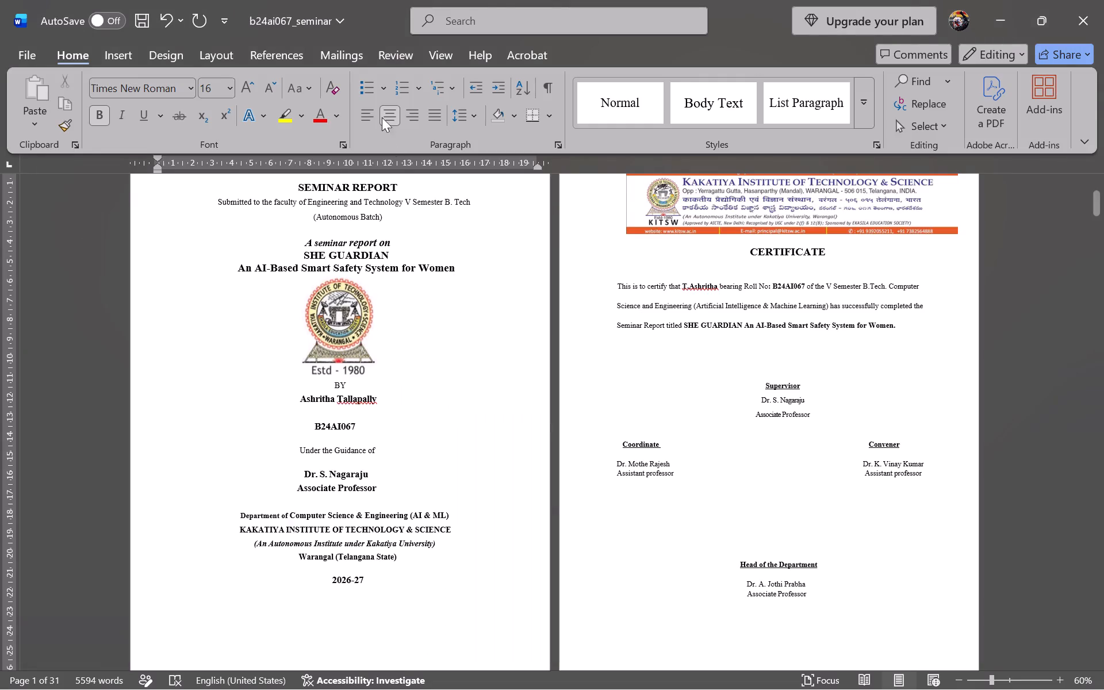
pyautogui.click(306, 0)
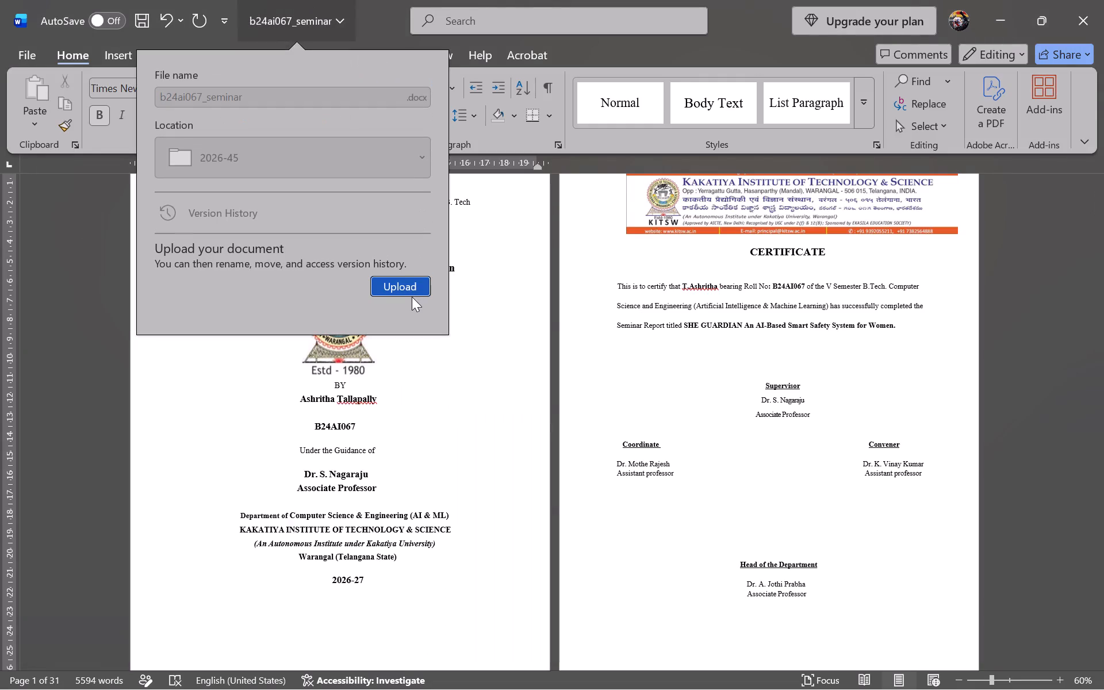
pyautogui.click(413, 292)
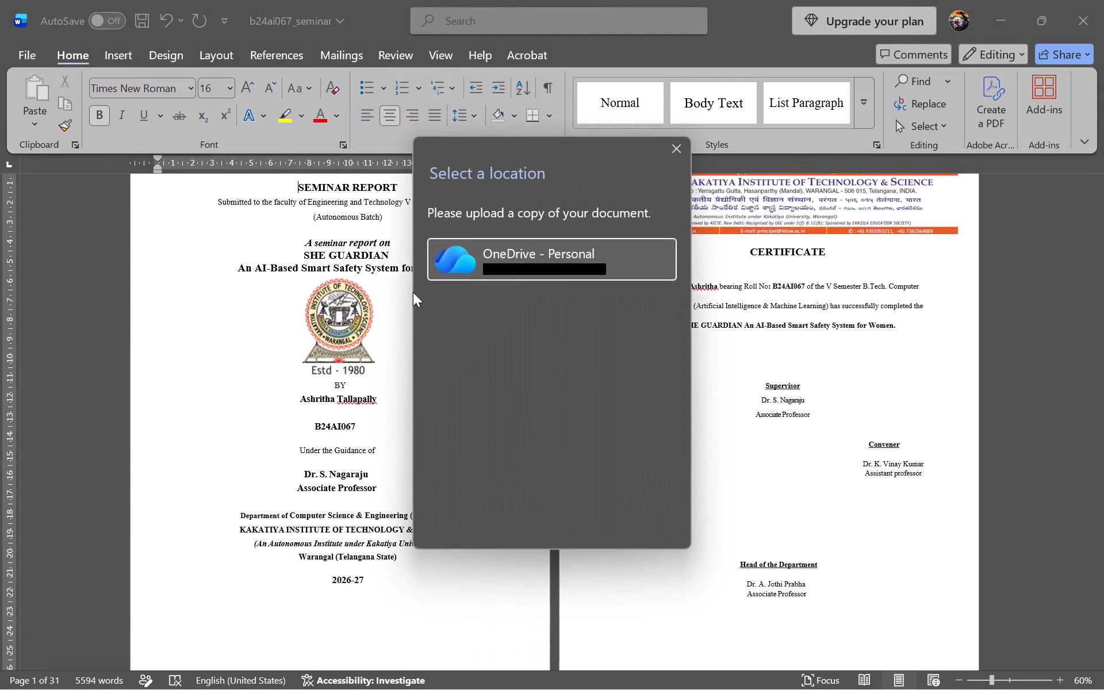
pyautogui.press('Return')
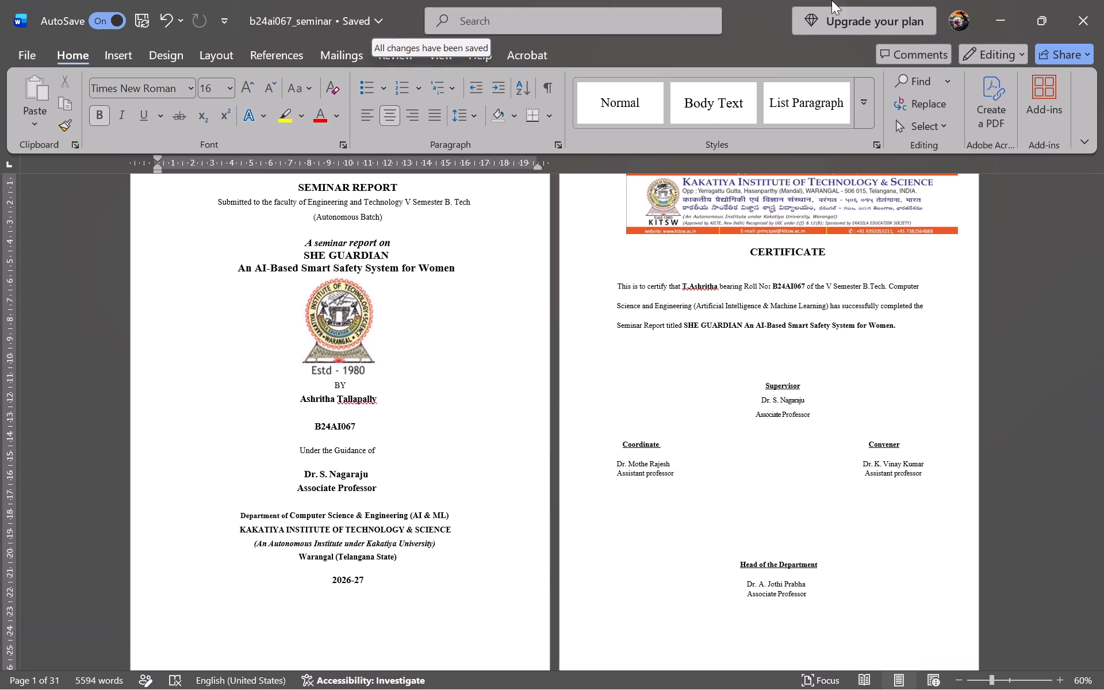
pyautogui.click(1011, 1)
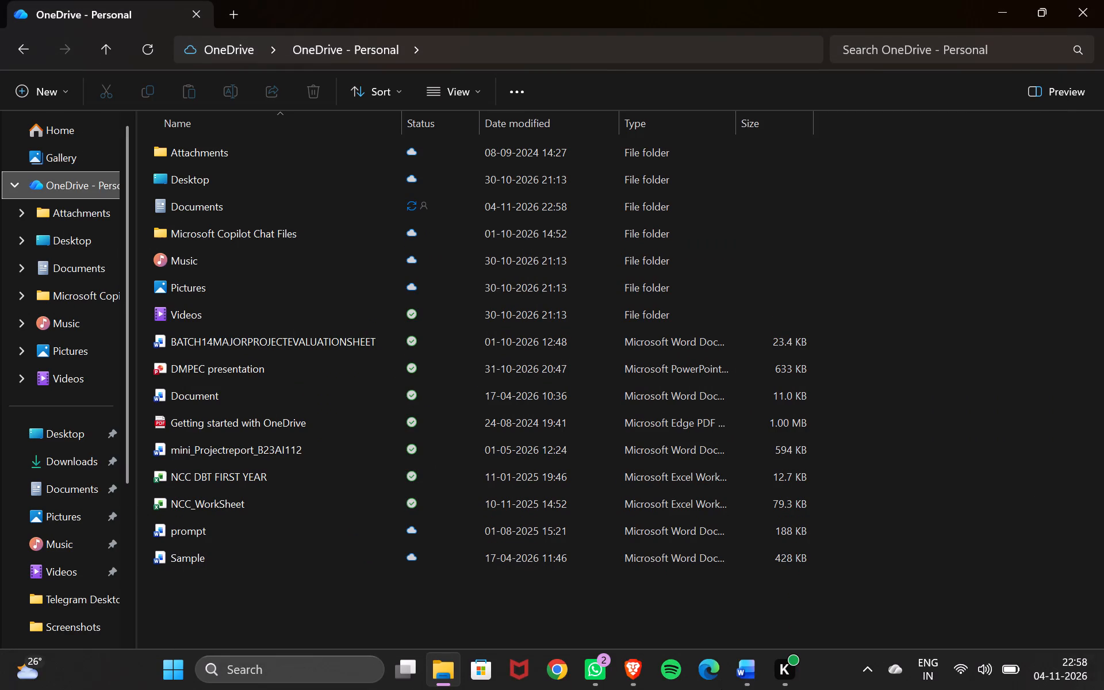
pyautogui.click(757, 680)
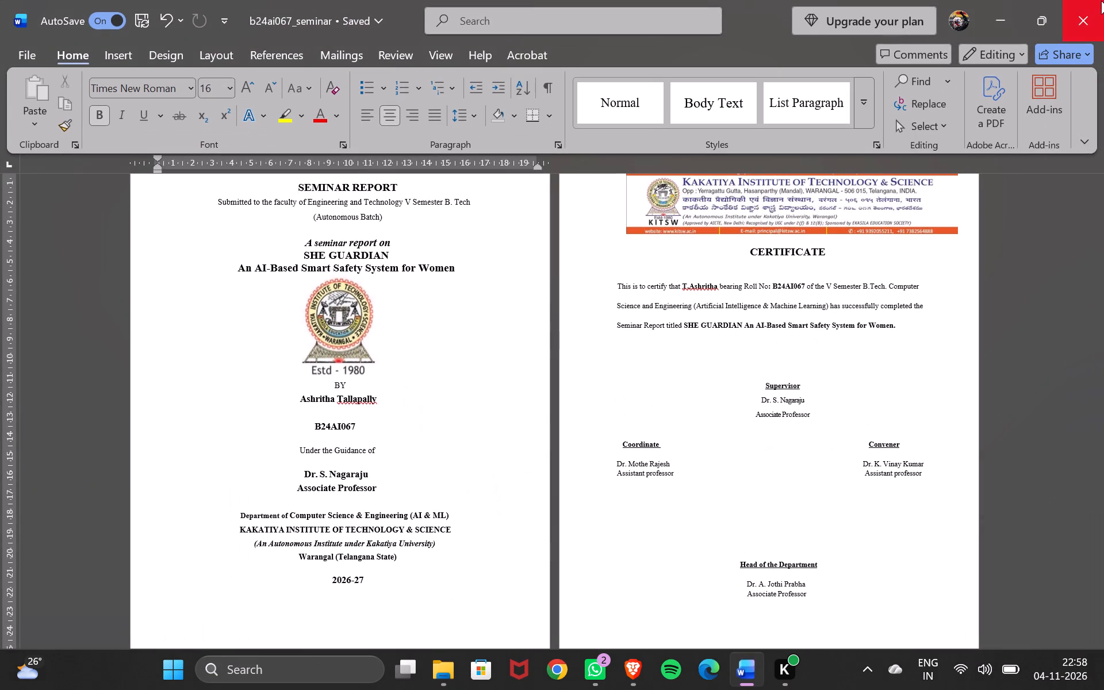
pyautogui.click(1101, 1)
pyautogui.doubleClick(248, 205)
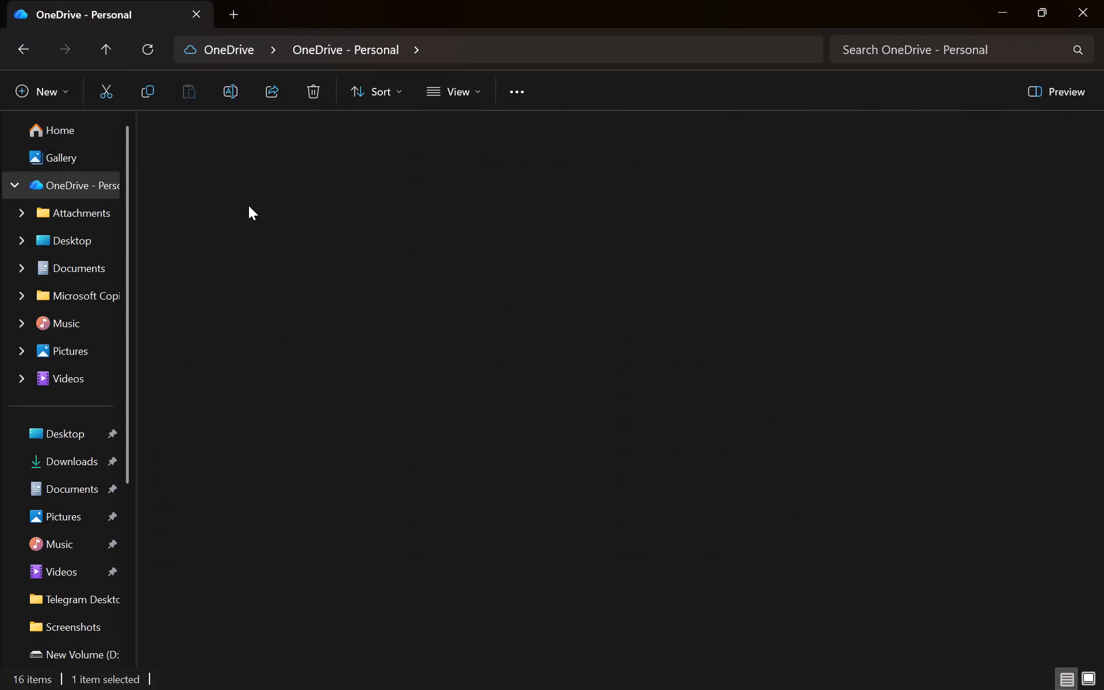
pyautogui.scroll(-9, 438, 337)
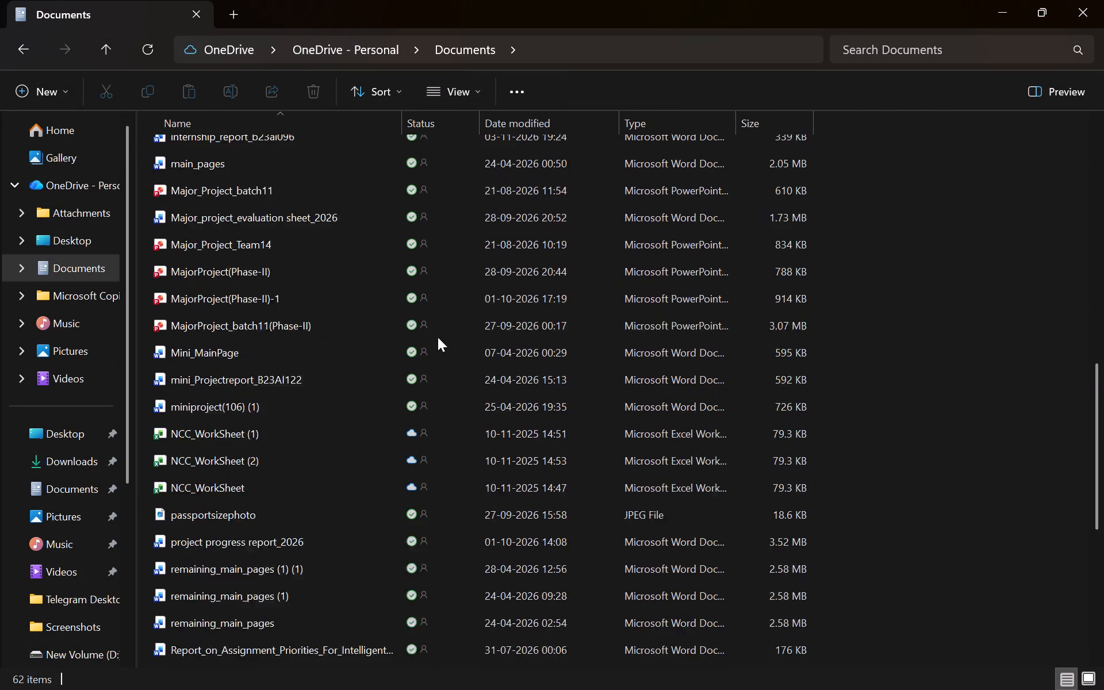
pyautogui.scroll(-7, 438, 337)
pyautogui.scroll(2, 438, 337)
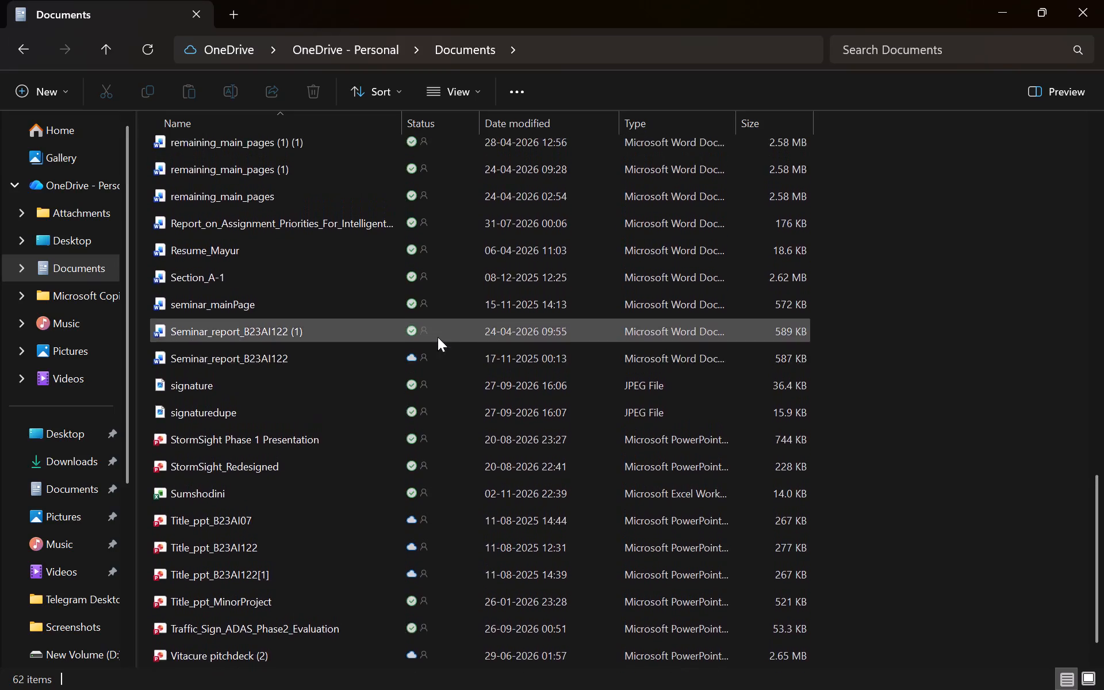
pyautogui.scroll(5, 438, 337)
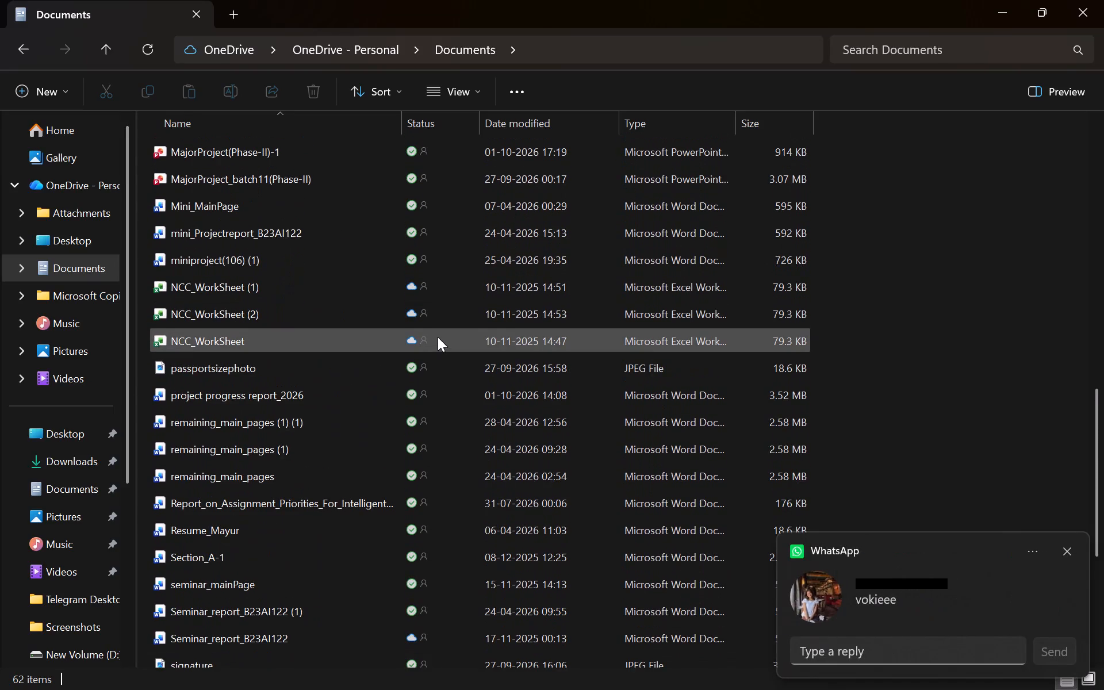